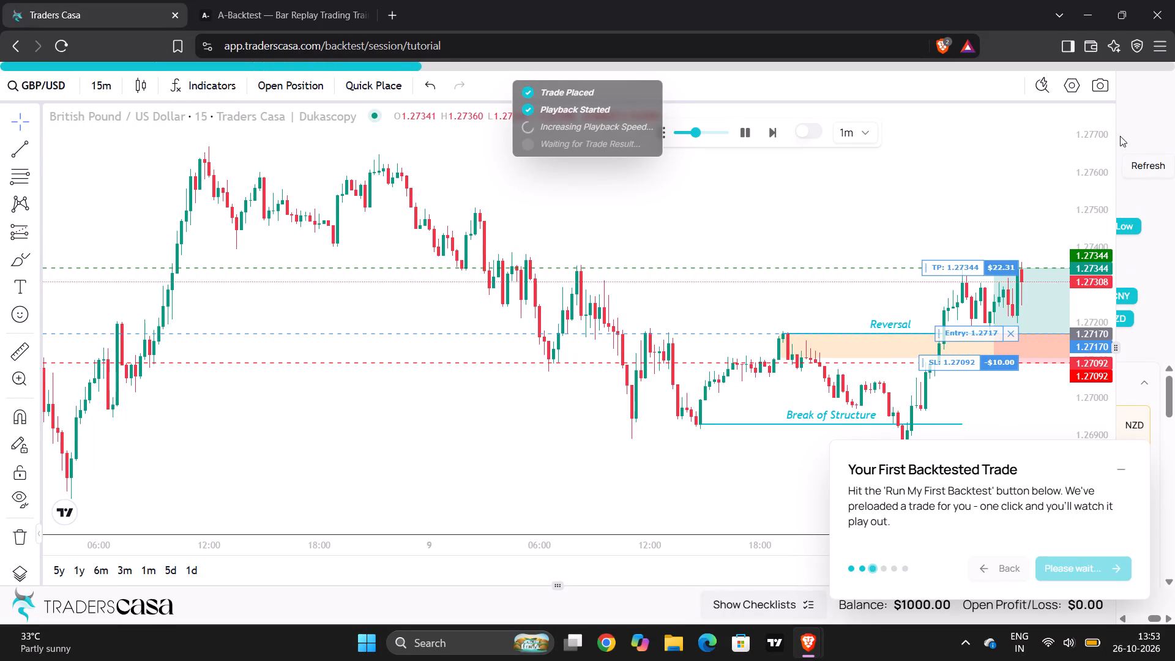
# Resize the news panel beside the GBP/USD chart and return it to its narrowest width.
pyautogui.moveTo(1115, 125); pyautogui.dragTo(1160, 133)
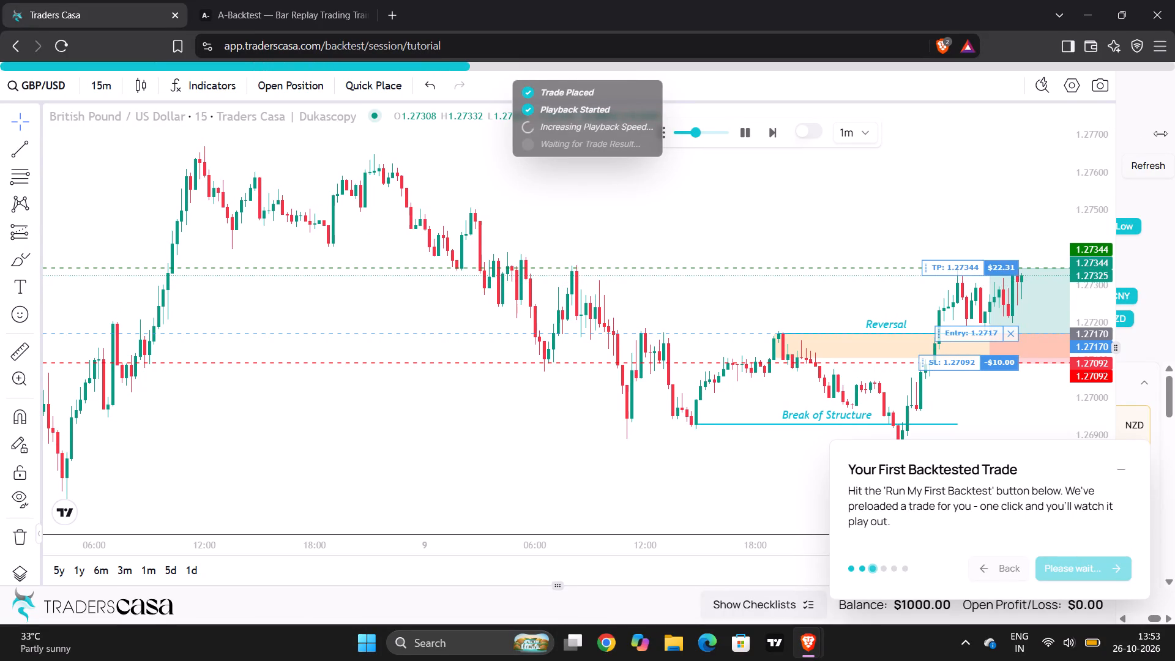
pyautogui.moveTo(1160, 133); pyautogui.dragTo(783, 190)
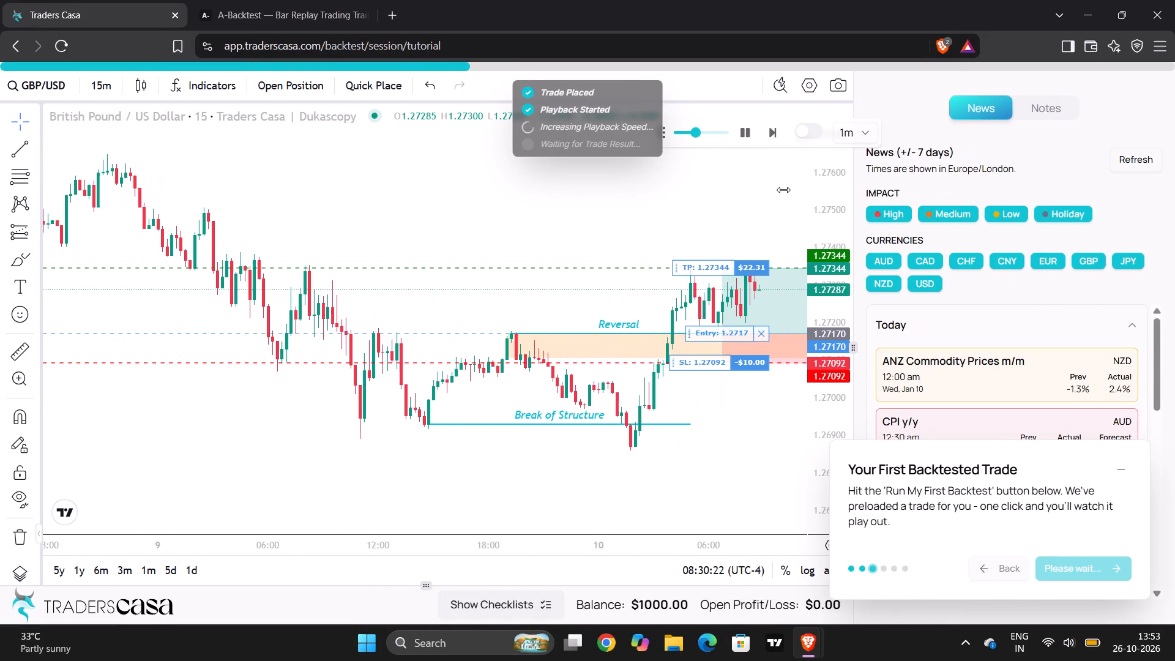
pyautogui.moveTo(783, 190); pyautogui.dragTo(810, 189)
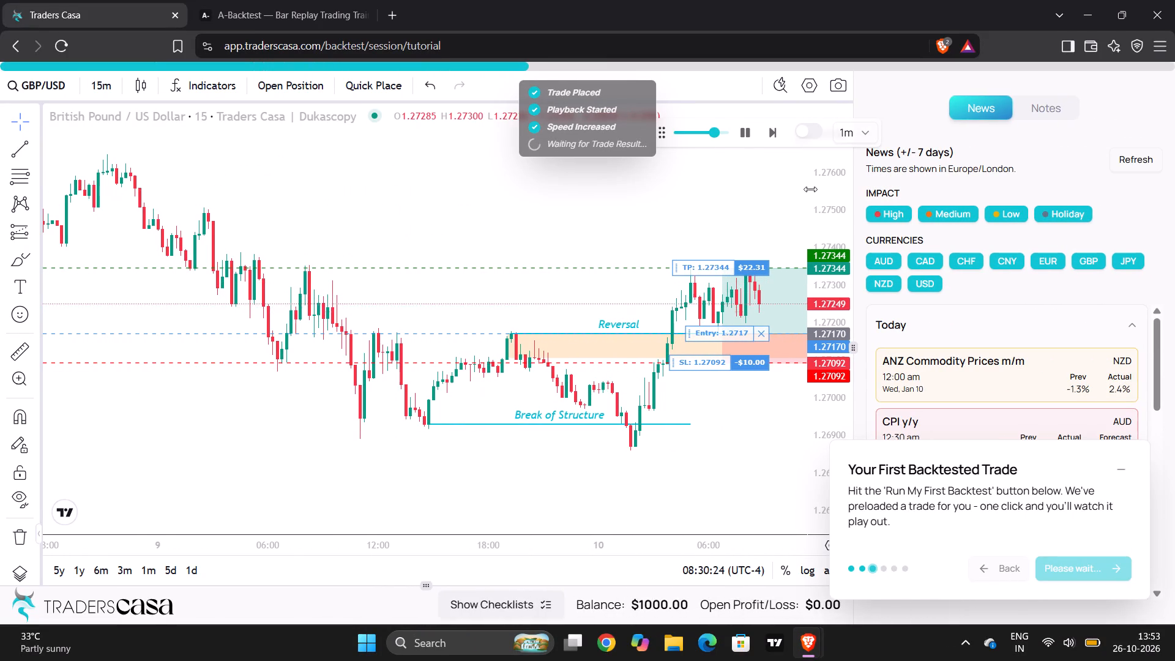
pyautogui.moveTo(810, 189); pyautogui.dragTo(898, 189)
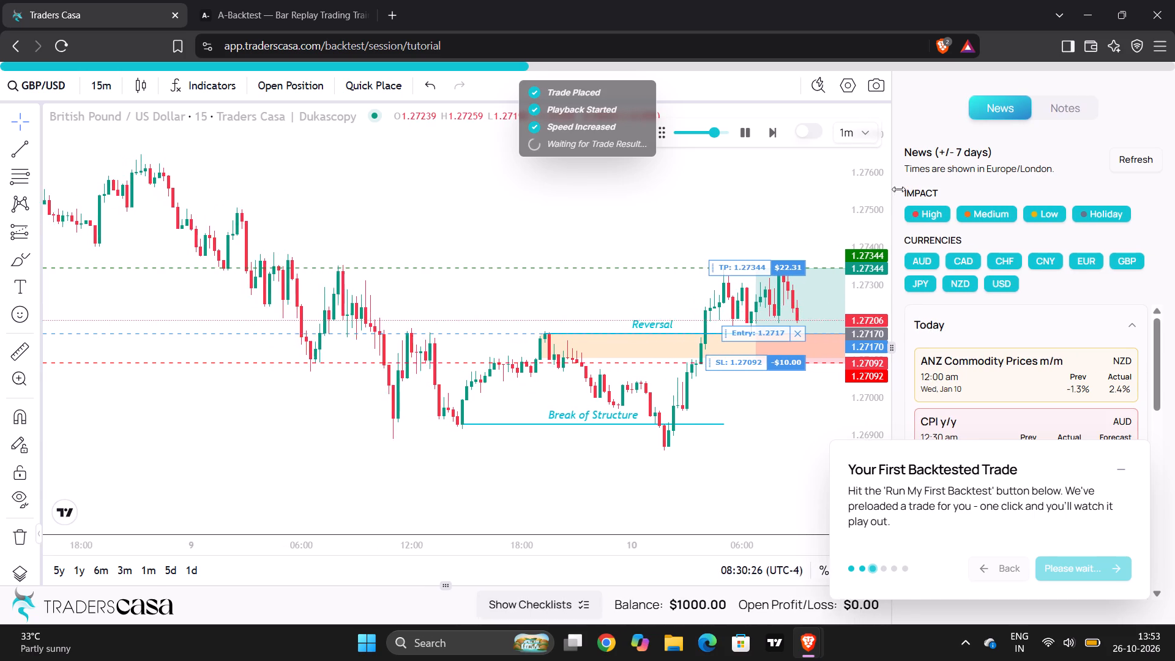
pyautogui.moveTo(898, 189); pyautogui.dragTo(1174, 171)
# Examine the GBP/USD price action around the preloaded trade's entry, take-profit and stop-loss levels while the backtest plays.
pyautogui.scroll(-2, 890, 366)
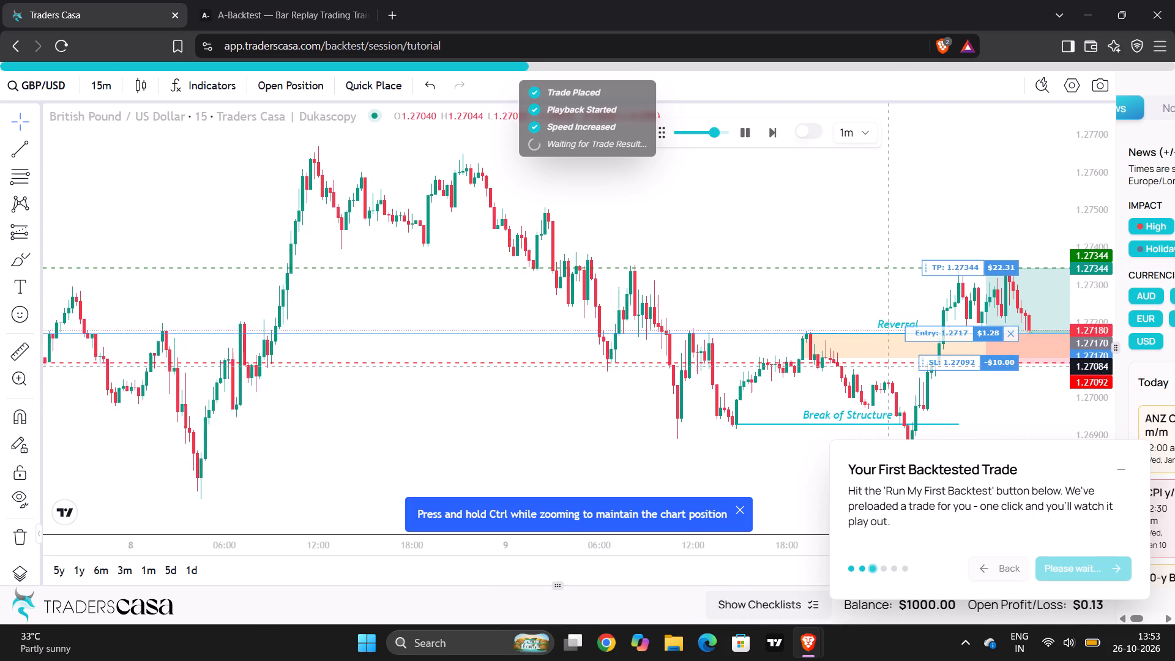
pyautogui.scroll(-2, 890, 366)
pyautogui.hscroll(-3, 890, 366)
pyautogui.scroll(4, 890, 366)
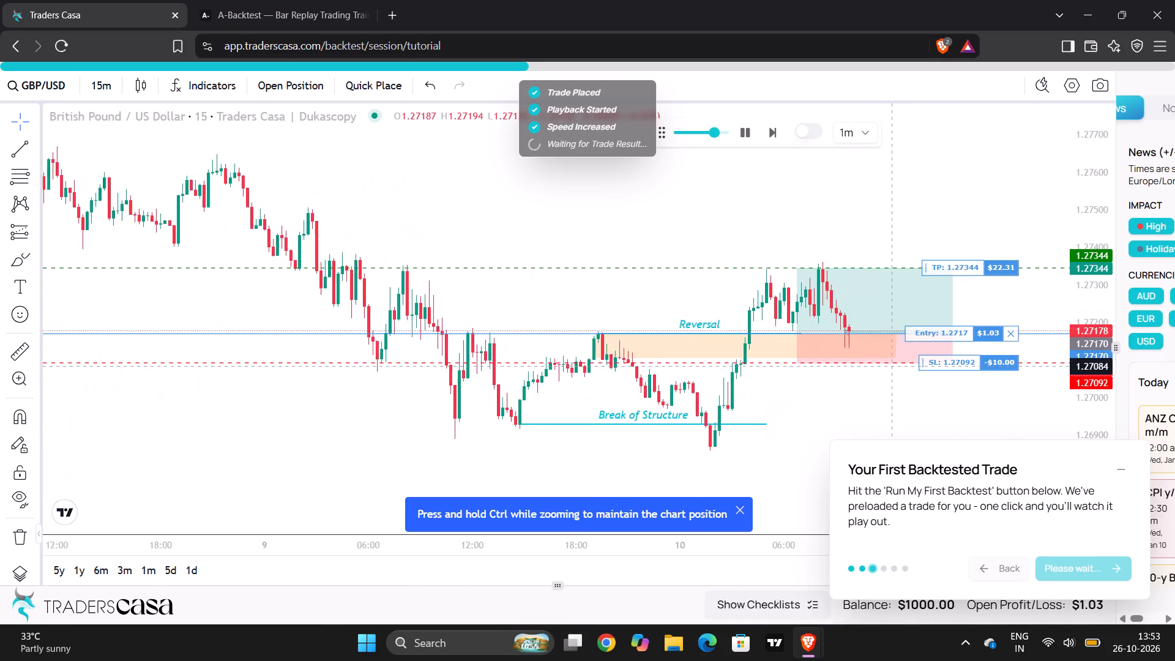
pyautogui.scroll(1, 890, 366)
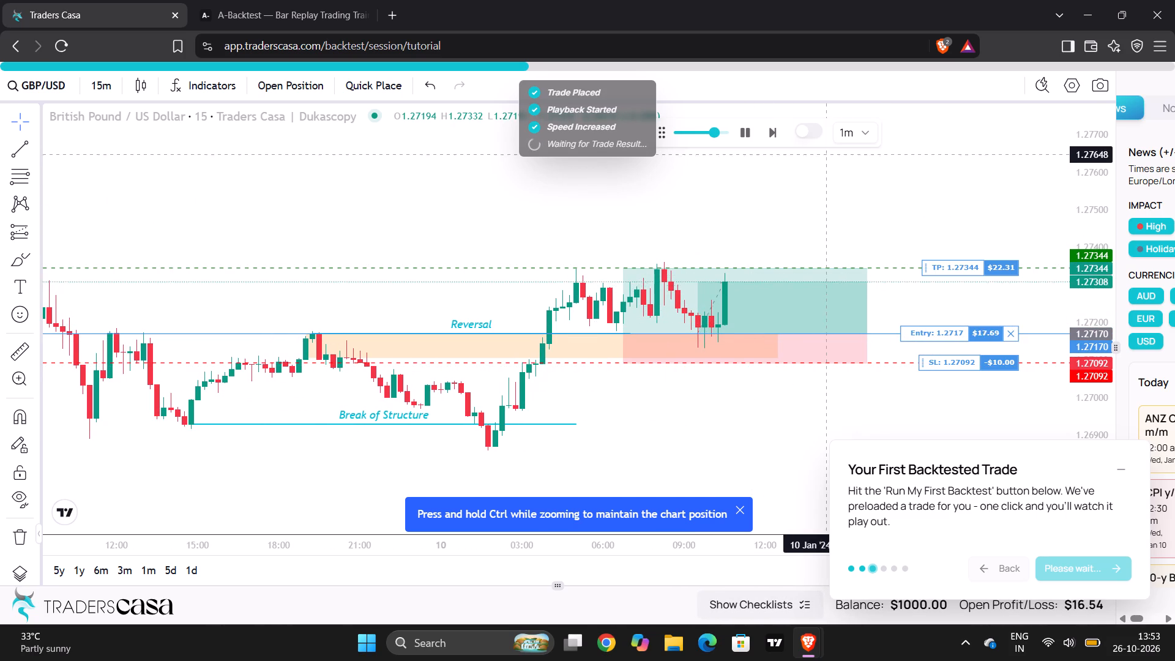
# Set the replay's time advanced per step to 15m, trying 10m first.
pyautogui.click(857, 130)
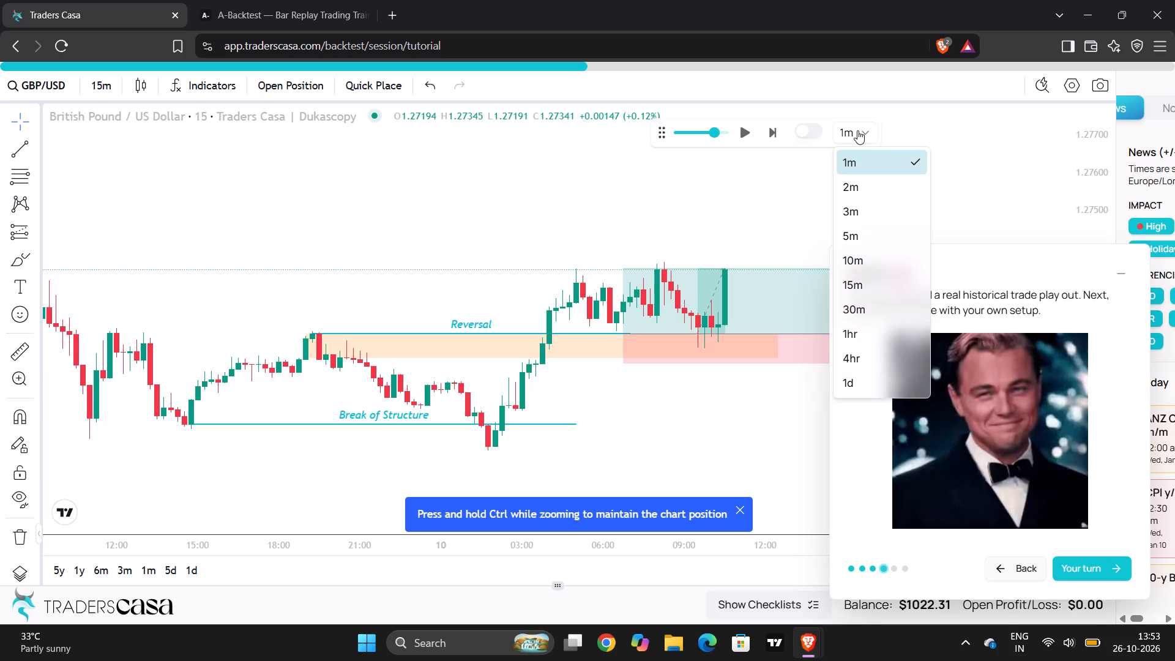
pyautogui.click(854, 266)
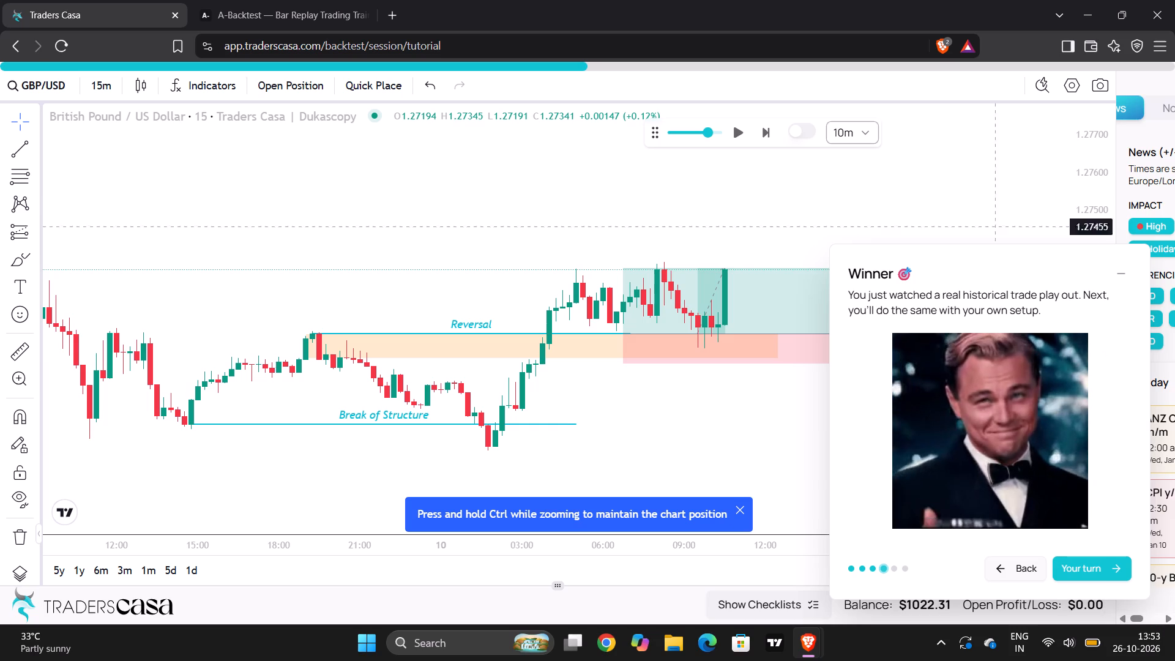
pyautogui.click(864, 138)
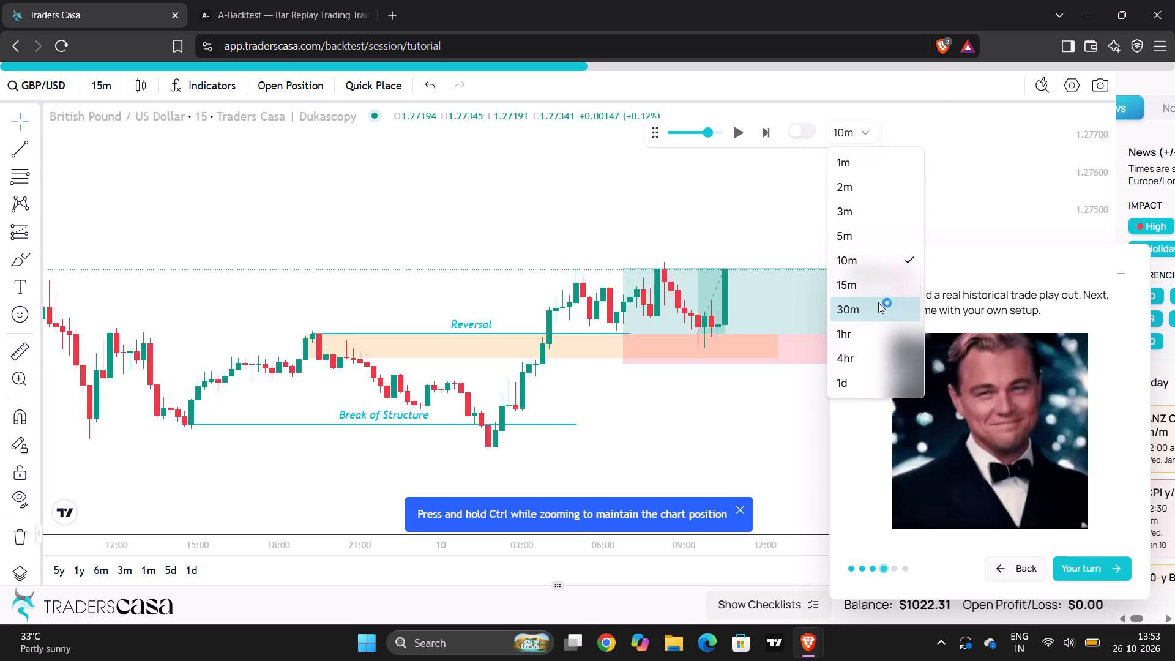
pyautogui.click(881, 293)
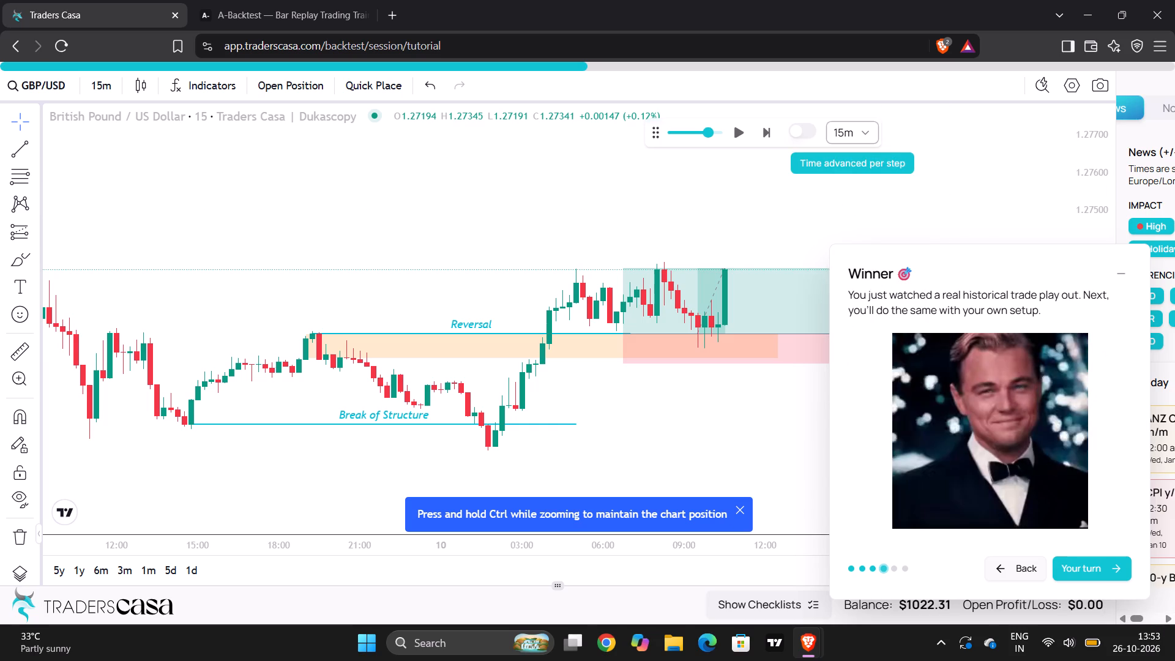
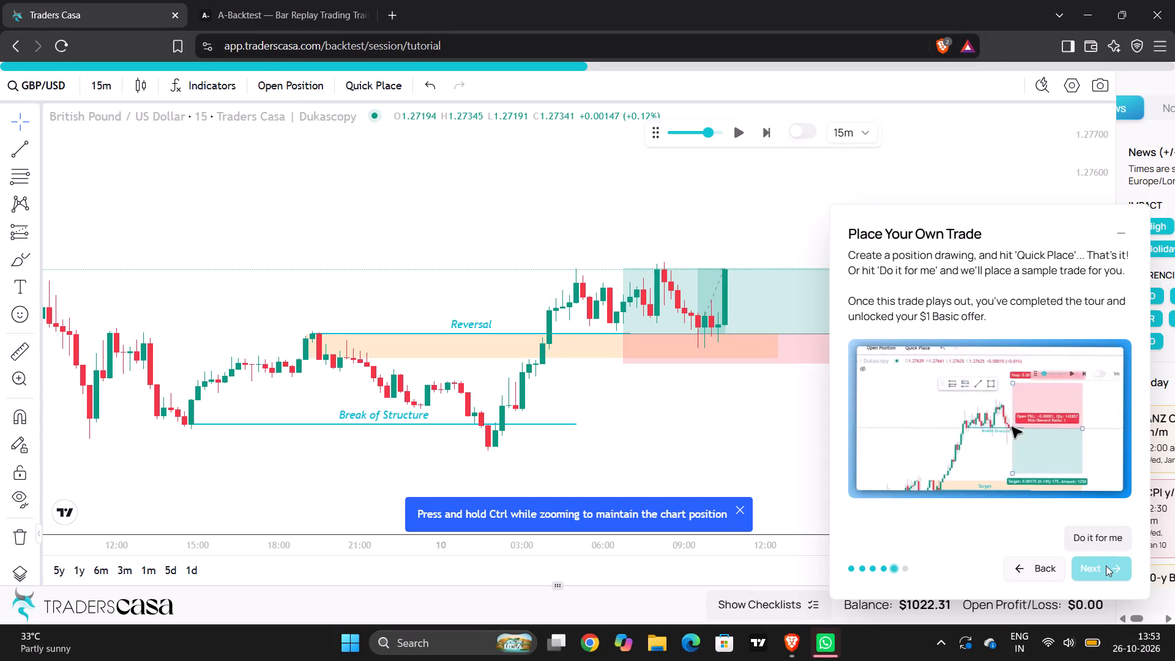
# Have the tutorial place the sample trade automatically and play it out.
pyautogui.click(1098, 536)
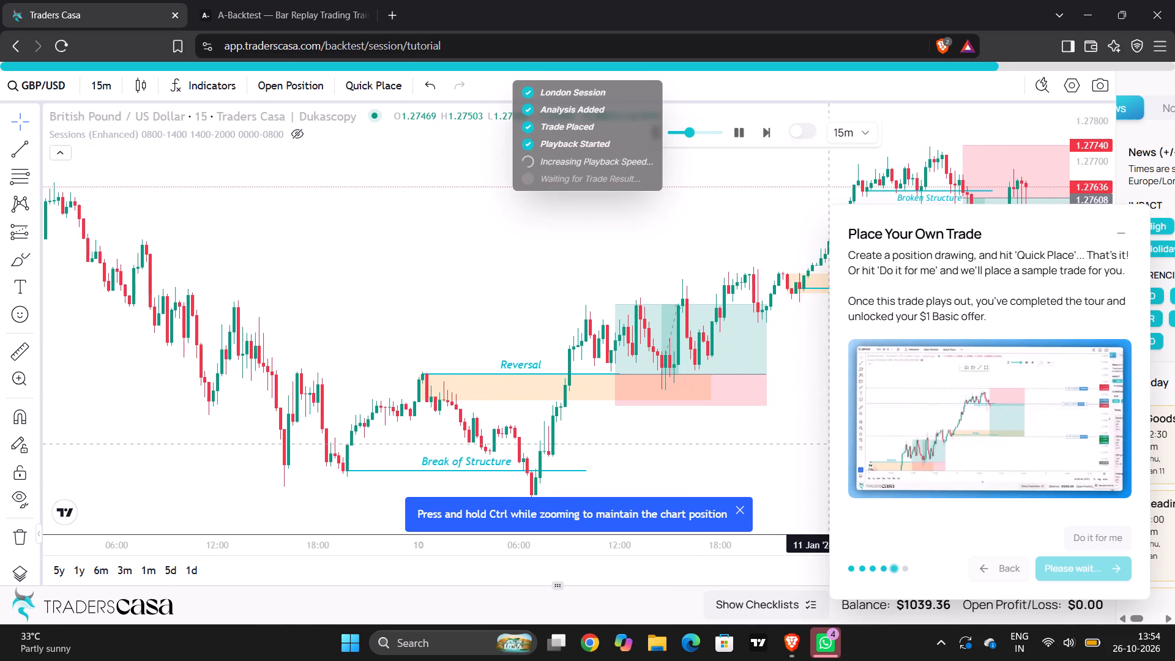
# Delete the closed sample trade's position drawing from the chart, moving the replay controls out of the way.
pyautogui.hscroll(-6, 746, 267)
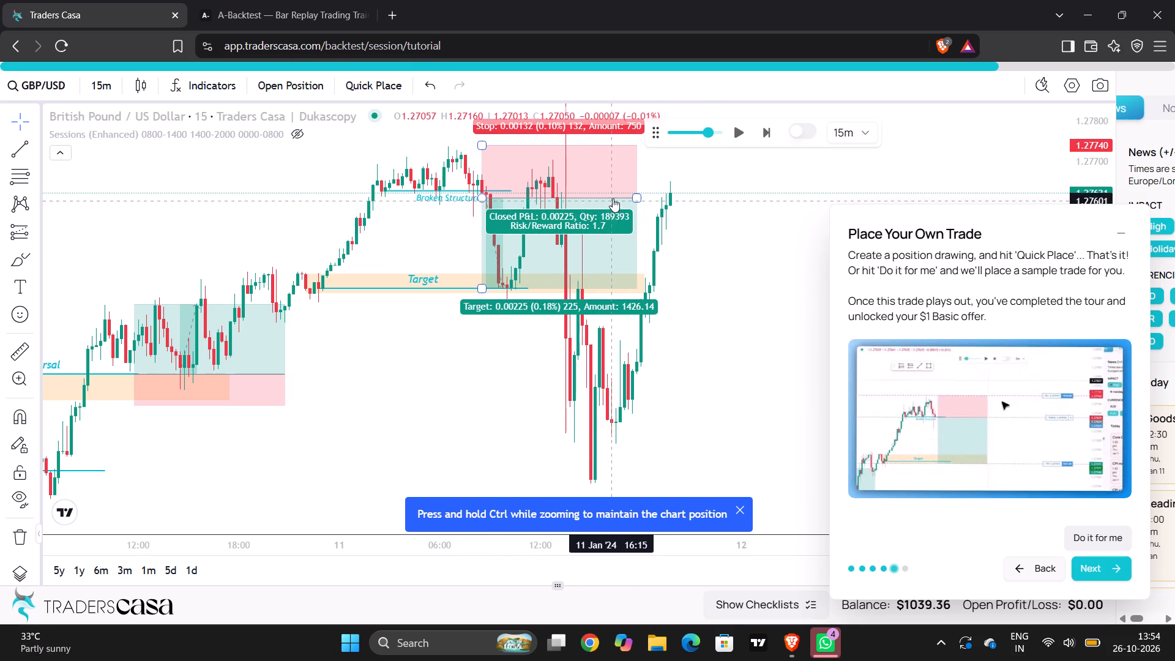
pyautogui.click(613, 228)
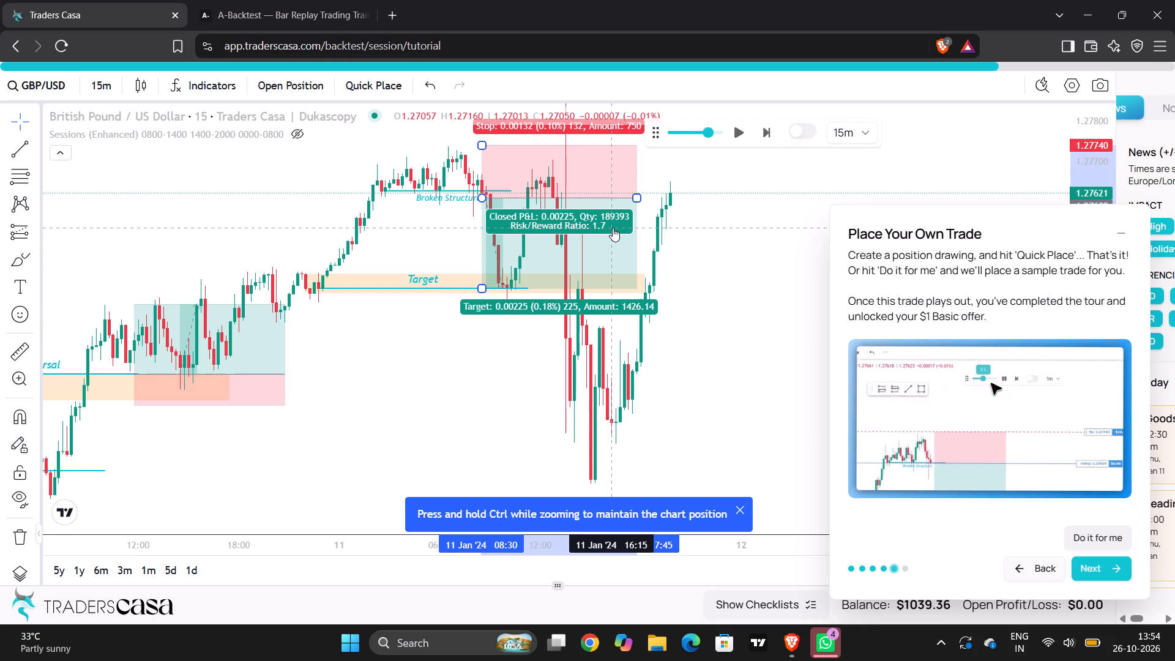
pyautogui.hscroll(-3, 751, 174)
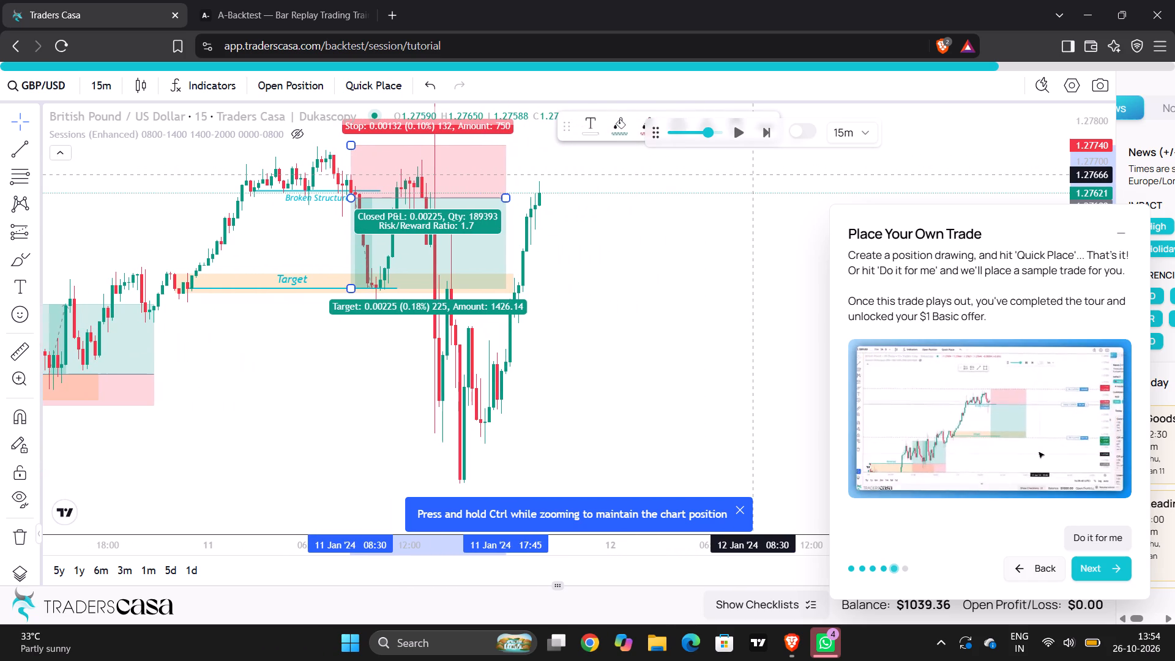
pyautogui.moveTo(801, 136); pyautogui.dragTo(739, 222)
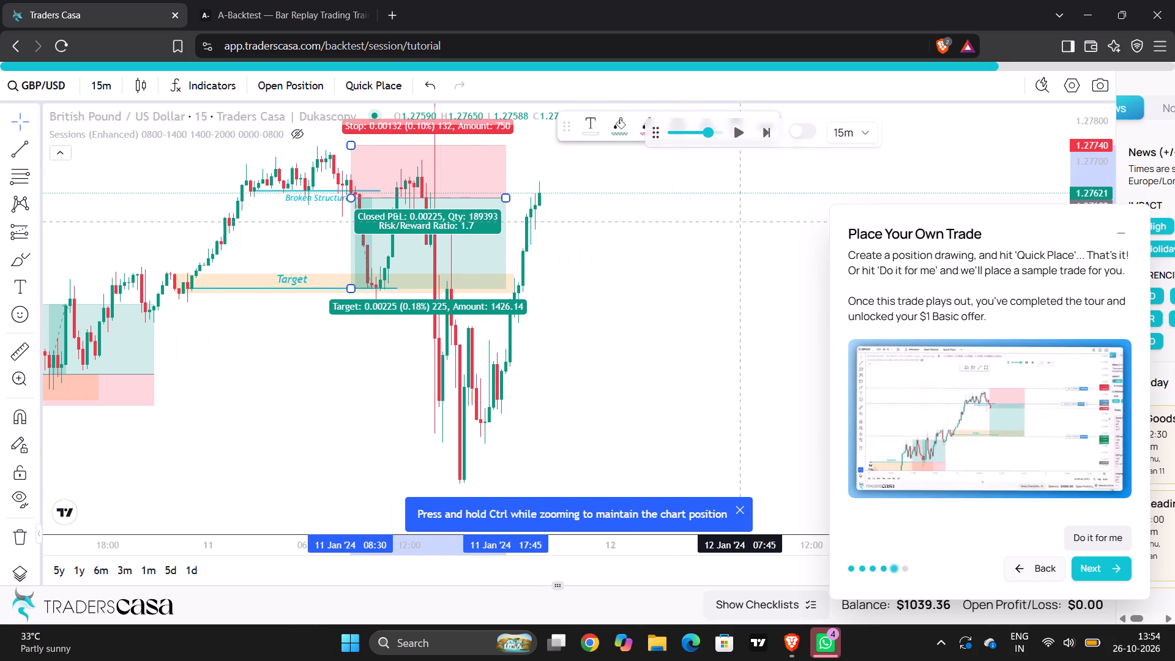
pyautogui.moveTo(739, 222); pyautogui.dragTo(662, 137)
pyautogui.moveTo(662, 137); pyautogui.dragTo(794, 127)
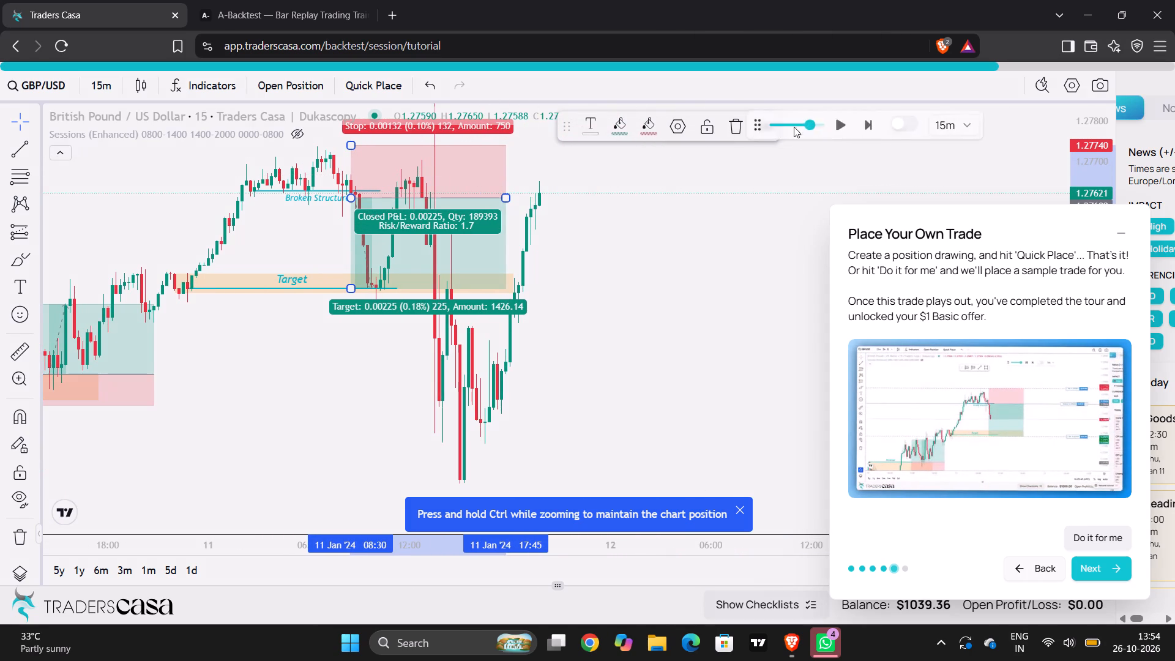
pyautogui.moveTo(794, 127); pyautogui.dragTo(909, 124)
pyautogui.click(739, 124)
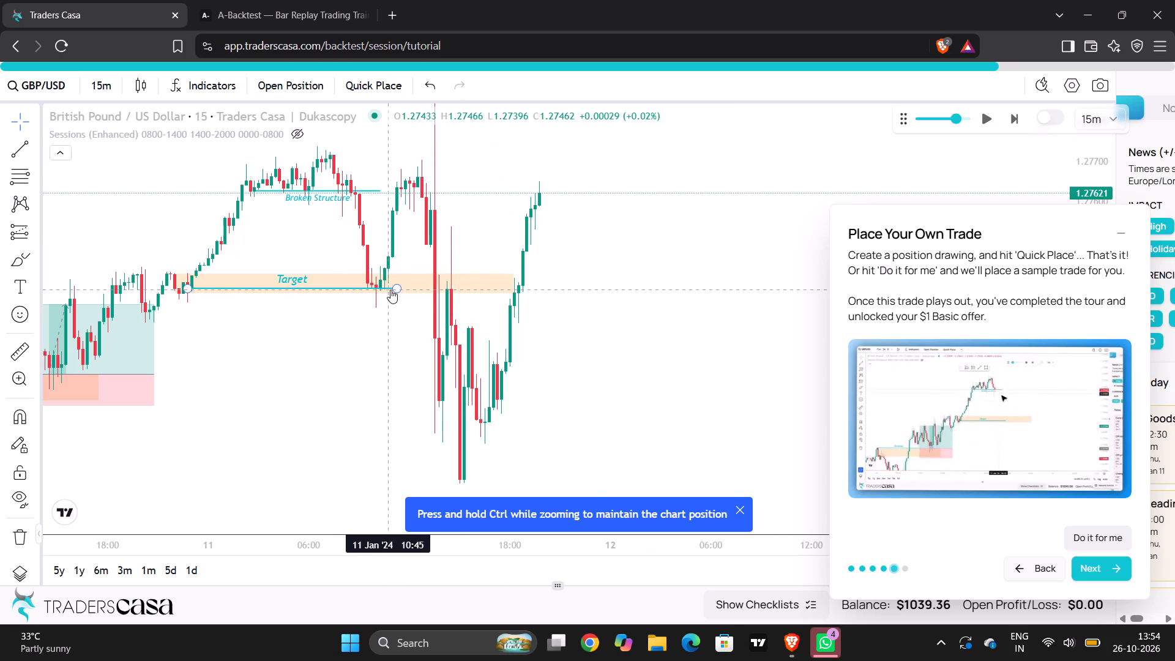
# Extend the end of the Target line to about 12:30 on 11 Jan '24.
pyautogui.moveTo(395, 288); pyautogui.dragTo(419, 289)
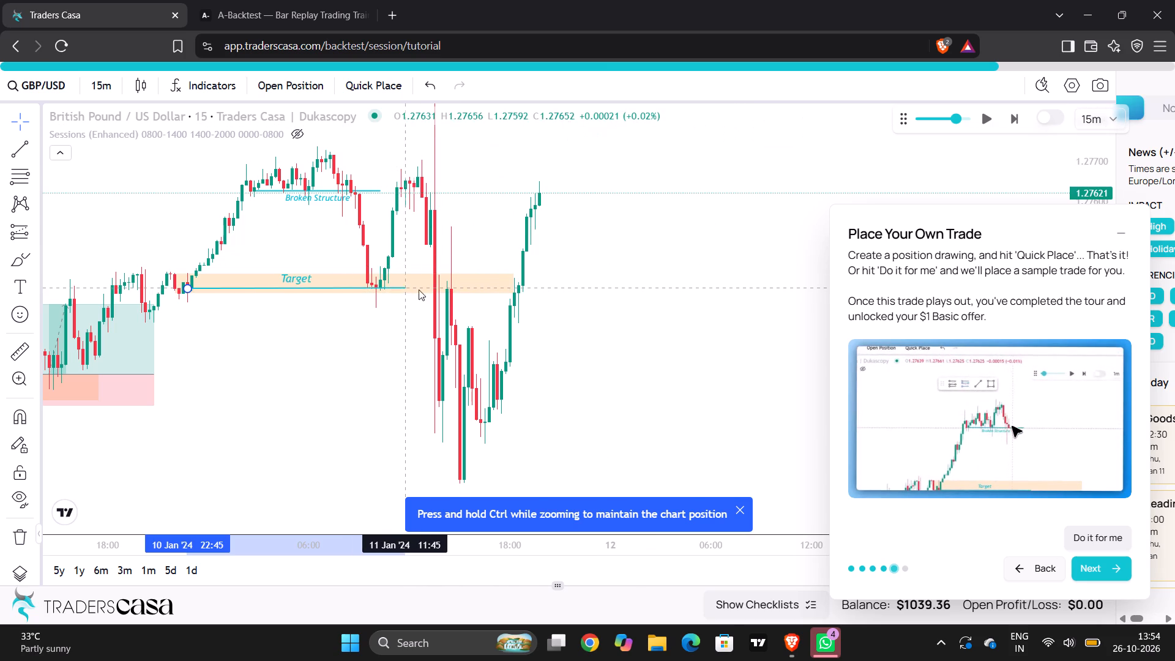
pyautogui.moveTo(419, 289); pyautogui.dragTo(429, 290)
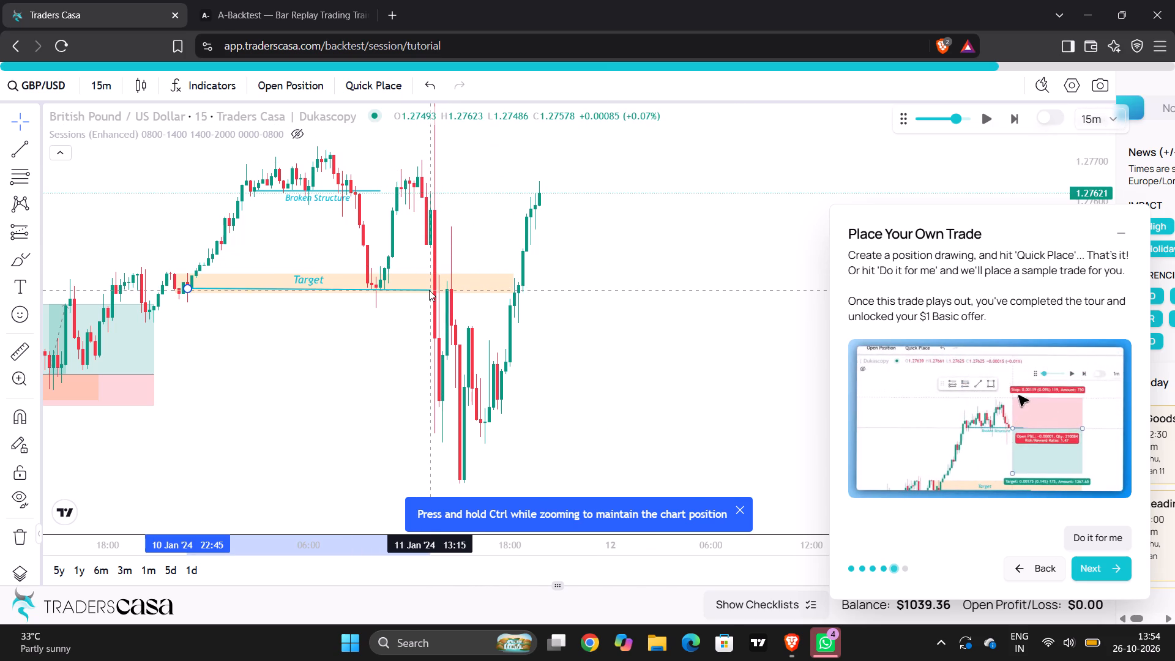
pyautogui.moveTo(429, 290); pyautogui.dragTo(425, 289)
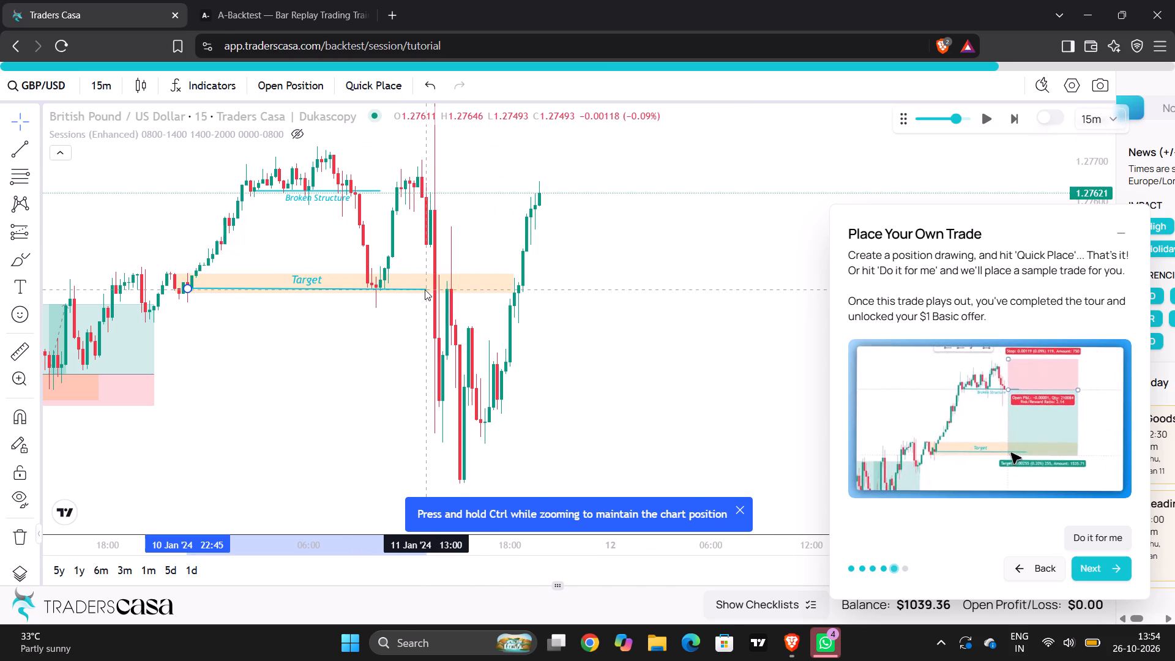
pyautogui.moveTo(425, 289); pyautogui.dragTo(419, 290)
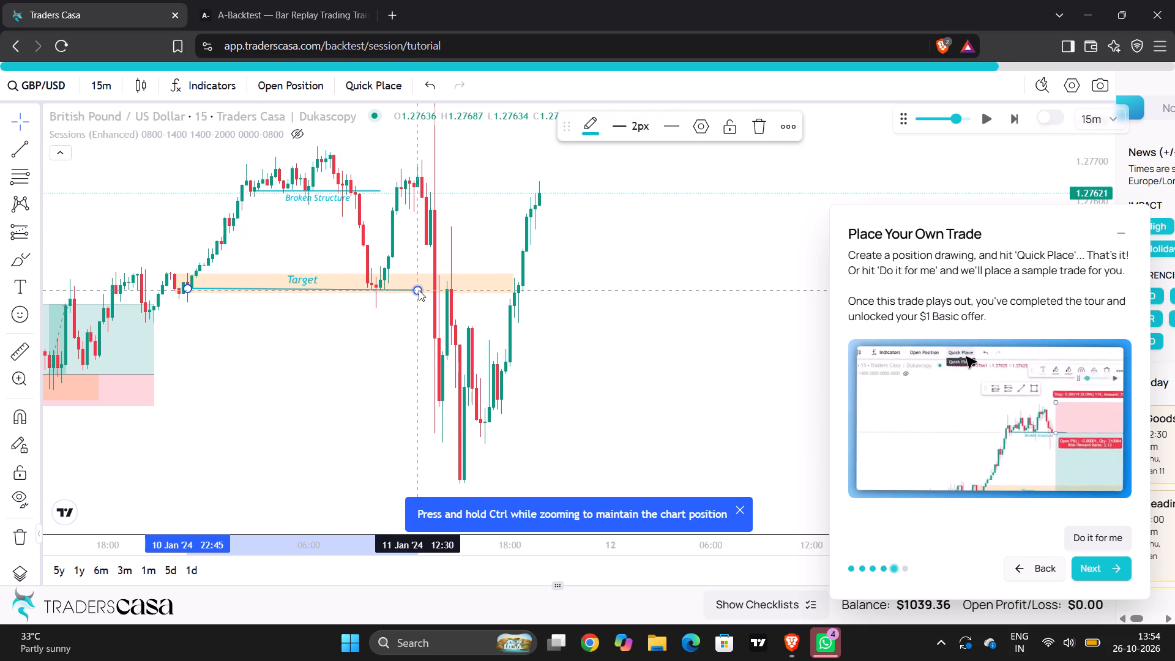
pyautogui.click(504, 244)
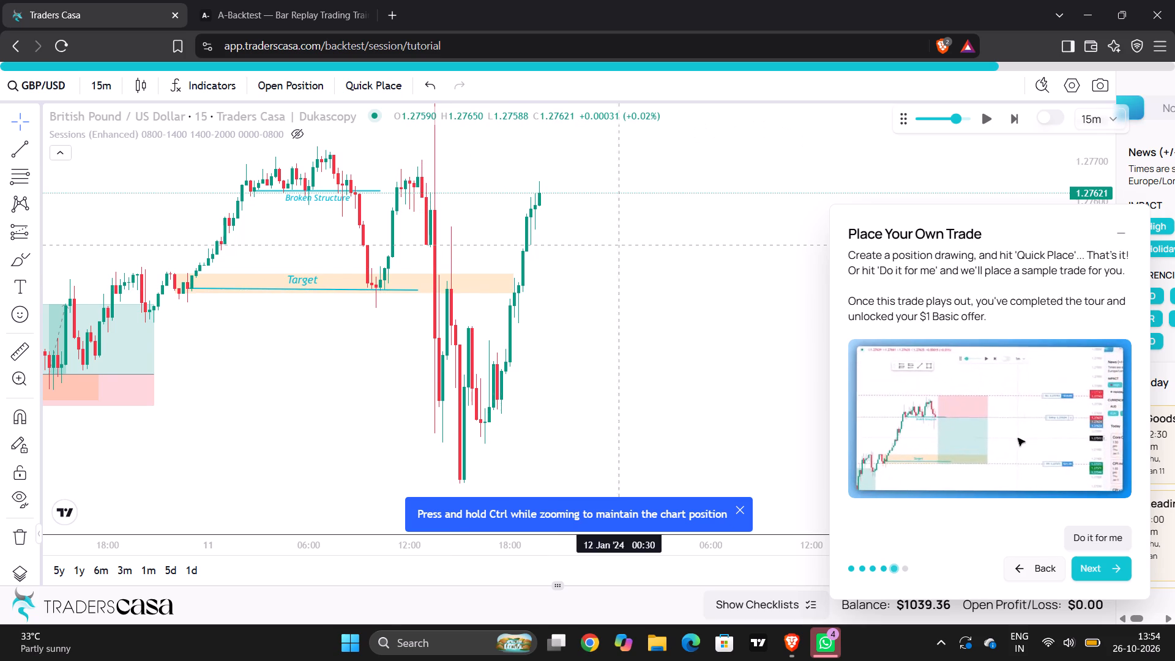
pyautogui.click(1095, 562)
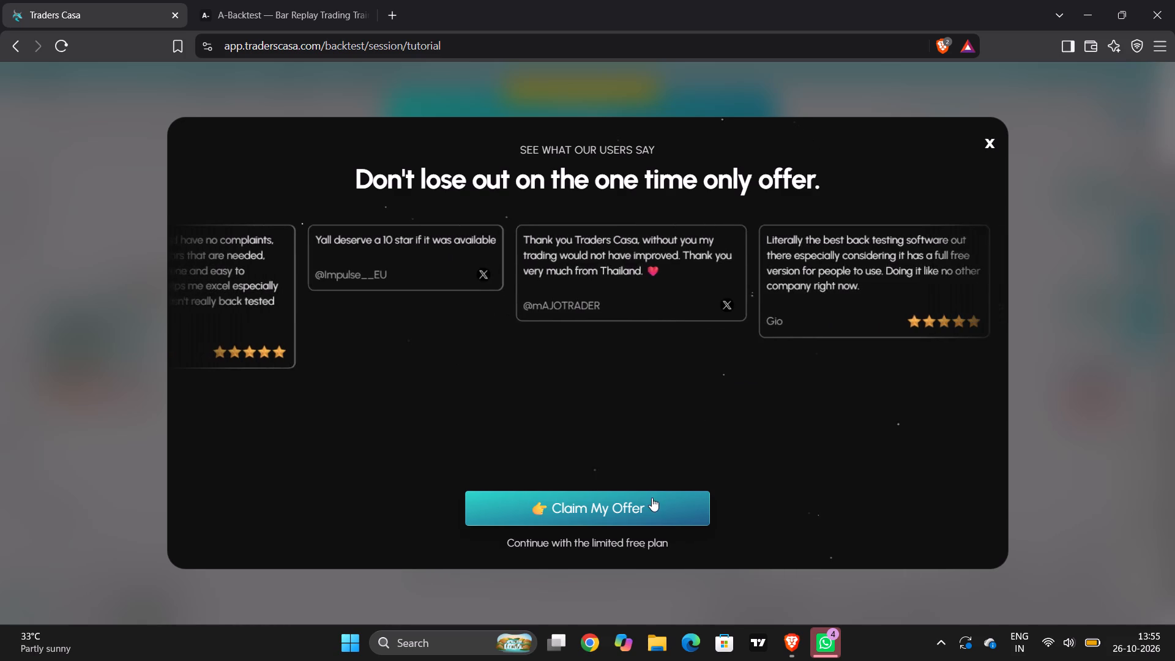
pyautogui.click(633, 542)
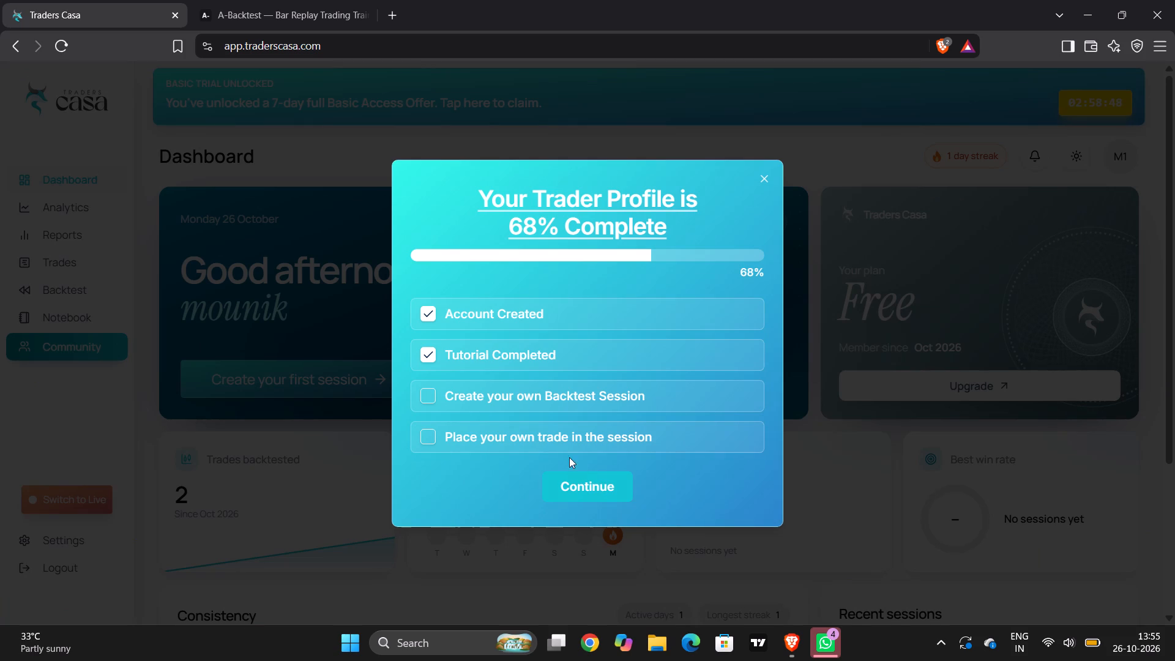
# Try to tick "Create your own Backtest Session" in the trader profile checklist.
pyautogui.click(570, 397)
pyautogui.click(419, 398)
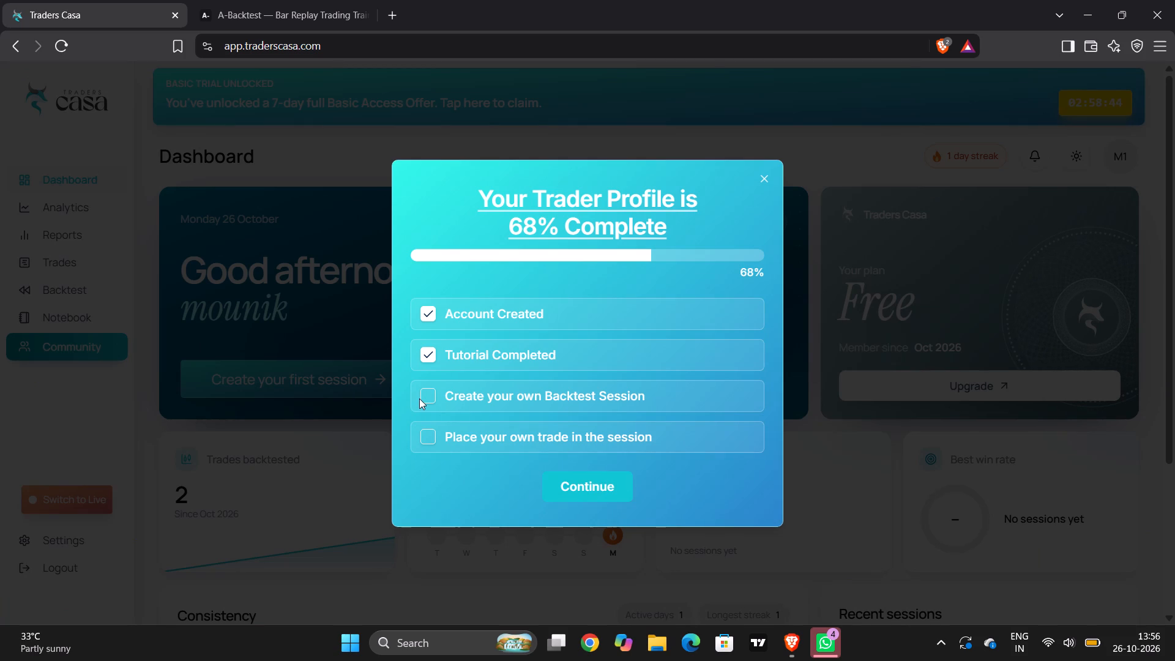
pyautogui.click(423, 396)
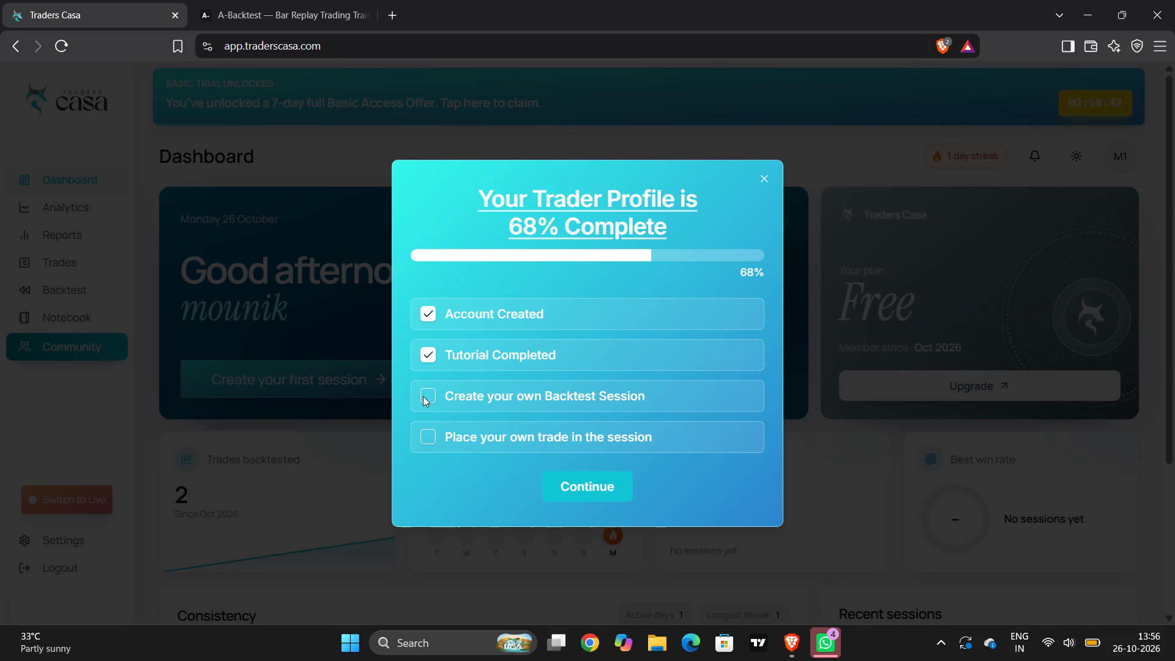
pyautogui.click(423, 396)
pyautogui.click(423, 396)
# Continue past the trader profile checklist to the dashboard.
pyautogui.click(572, 483)
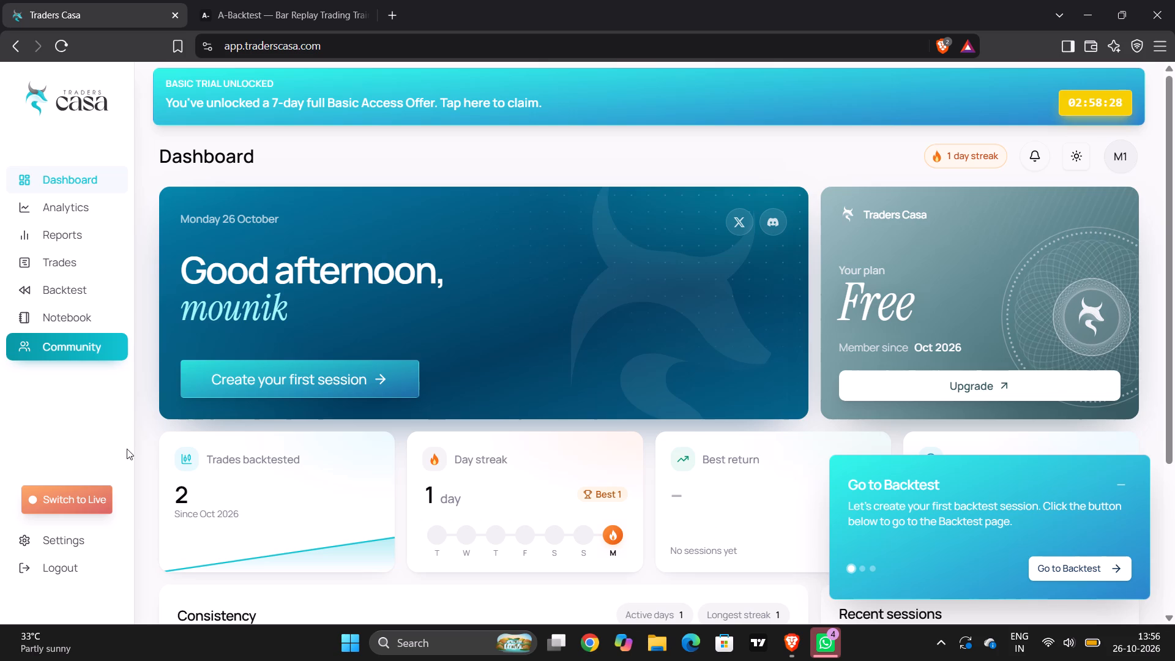
# Start a new session on the Backtest page, named "phase 1", with EUR/USD as the pair.
pyautogui.click(99, 291)
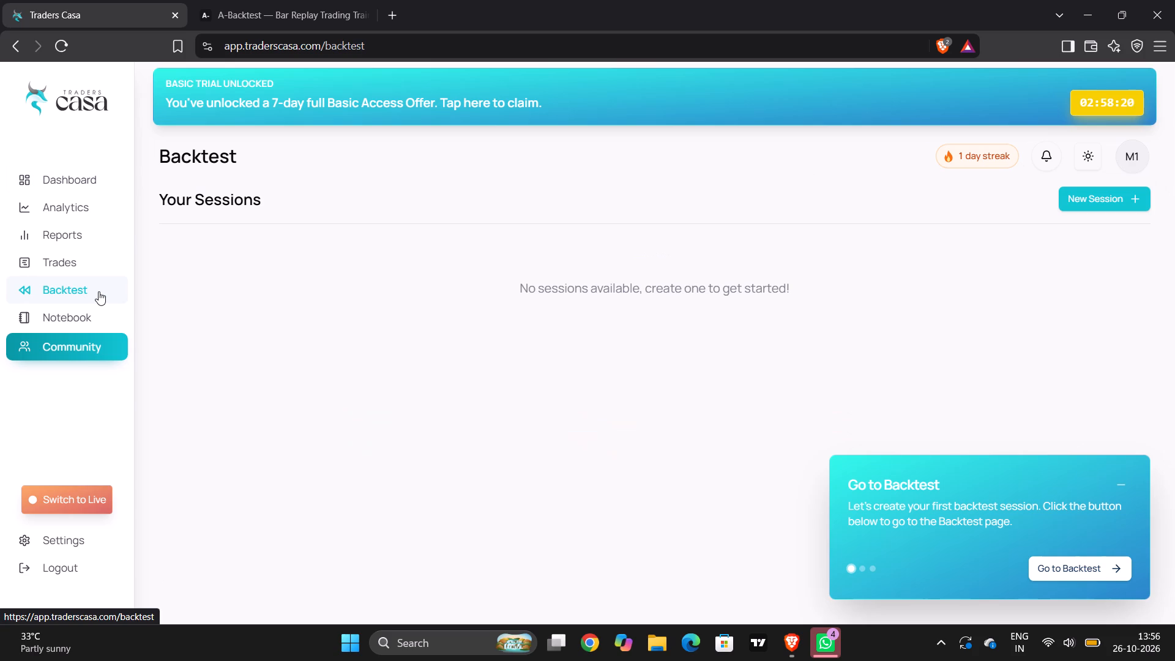
pyautogui.click(1081, 201)
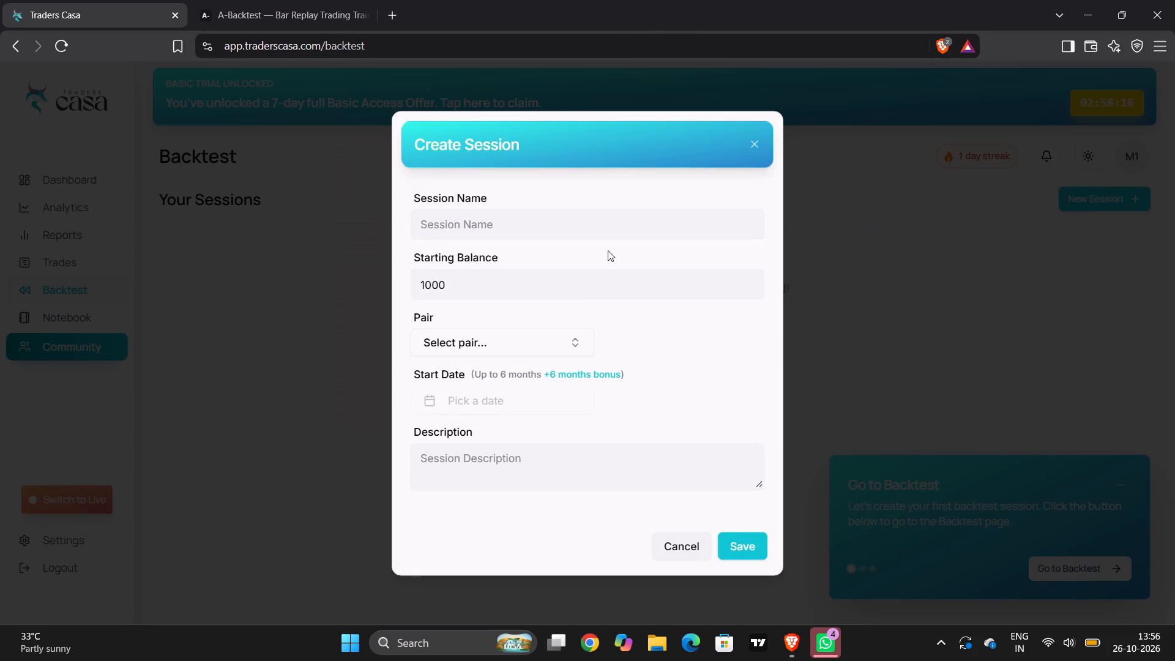
pyautogui.click(617, 207)
pyautogui.click(613, 218)
pyautogui.write('phase 1')
pyautogui.click(547, 348)
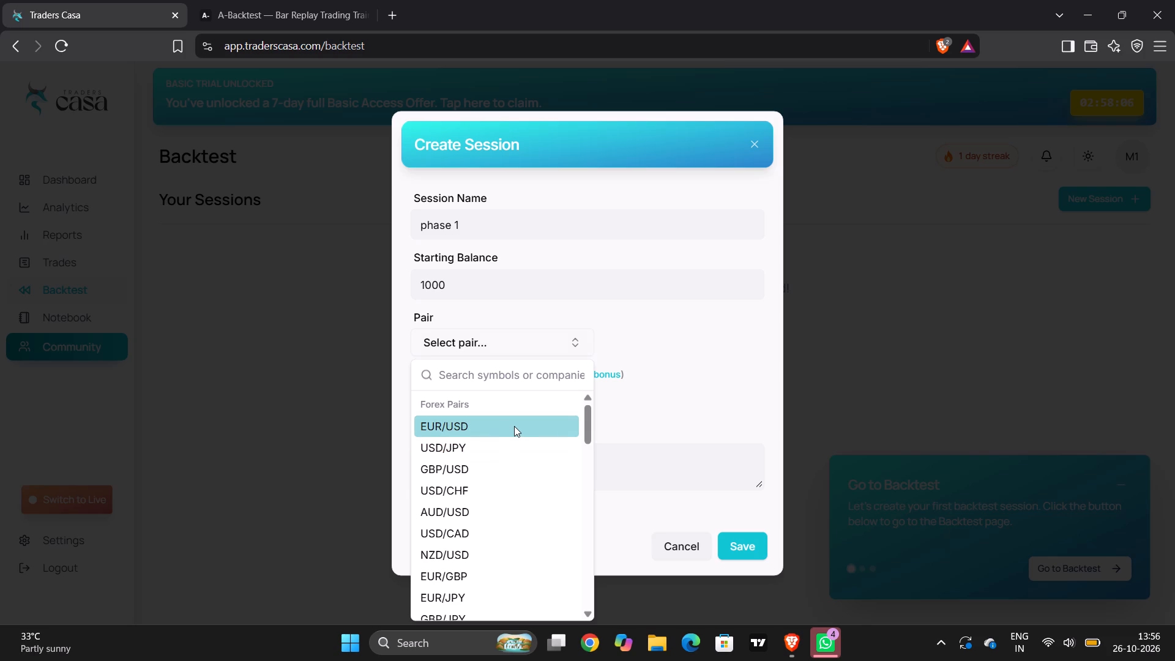
pyautogui.click(514, 426)
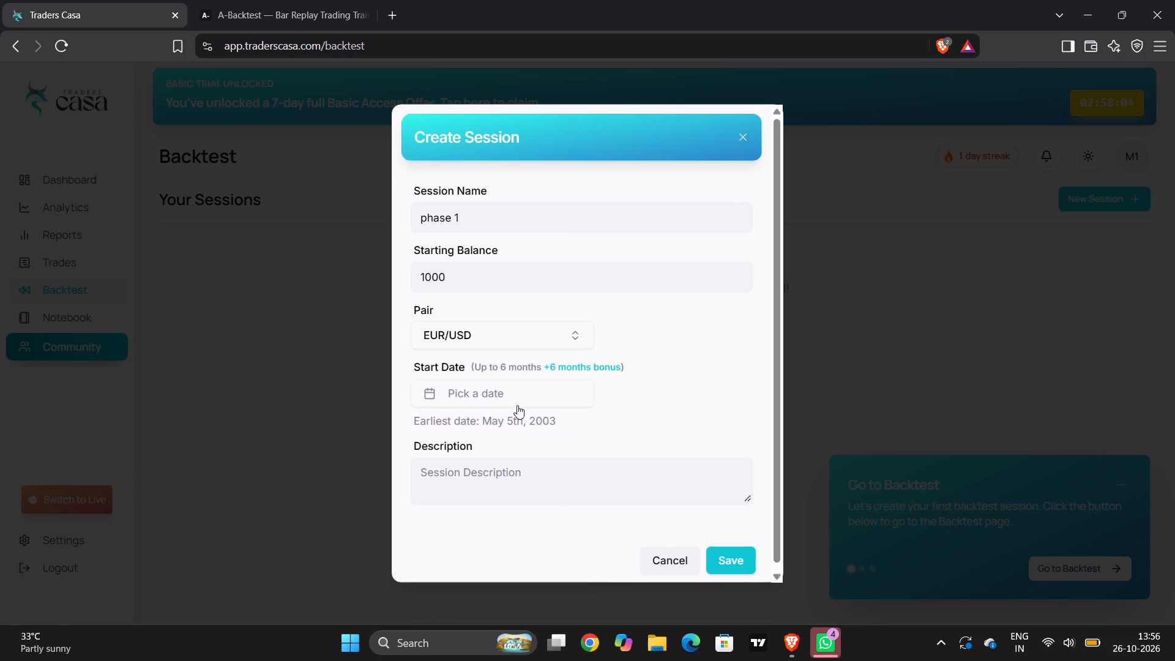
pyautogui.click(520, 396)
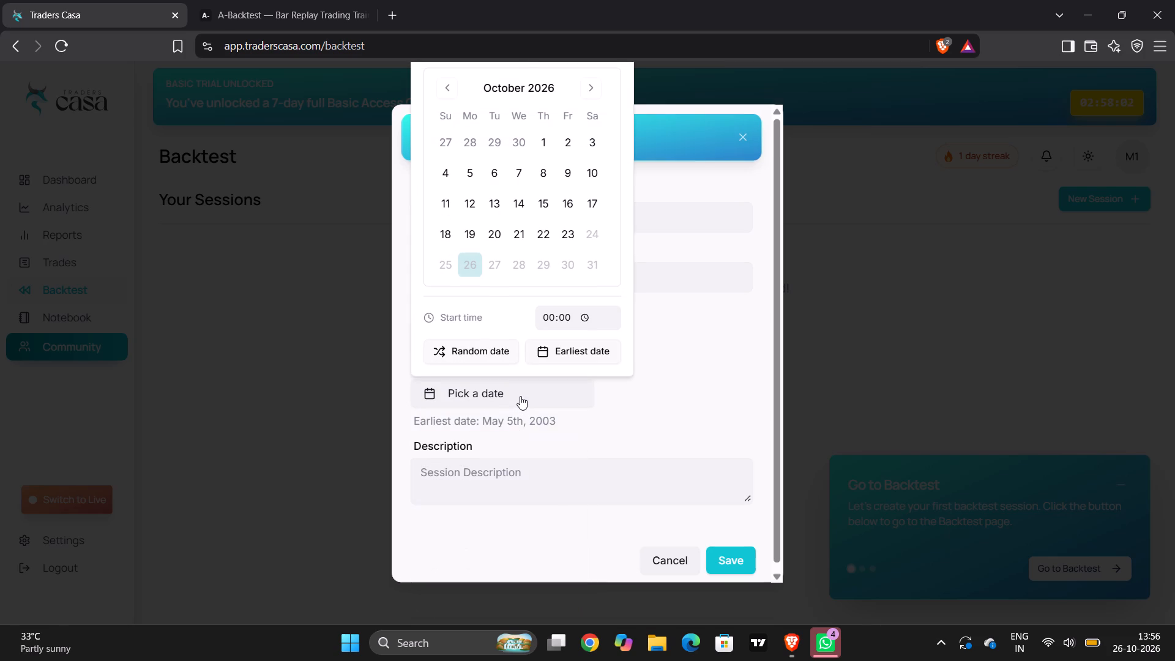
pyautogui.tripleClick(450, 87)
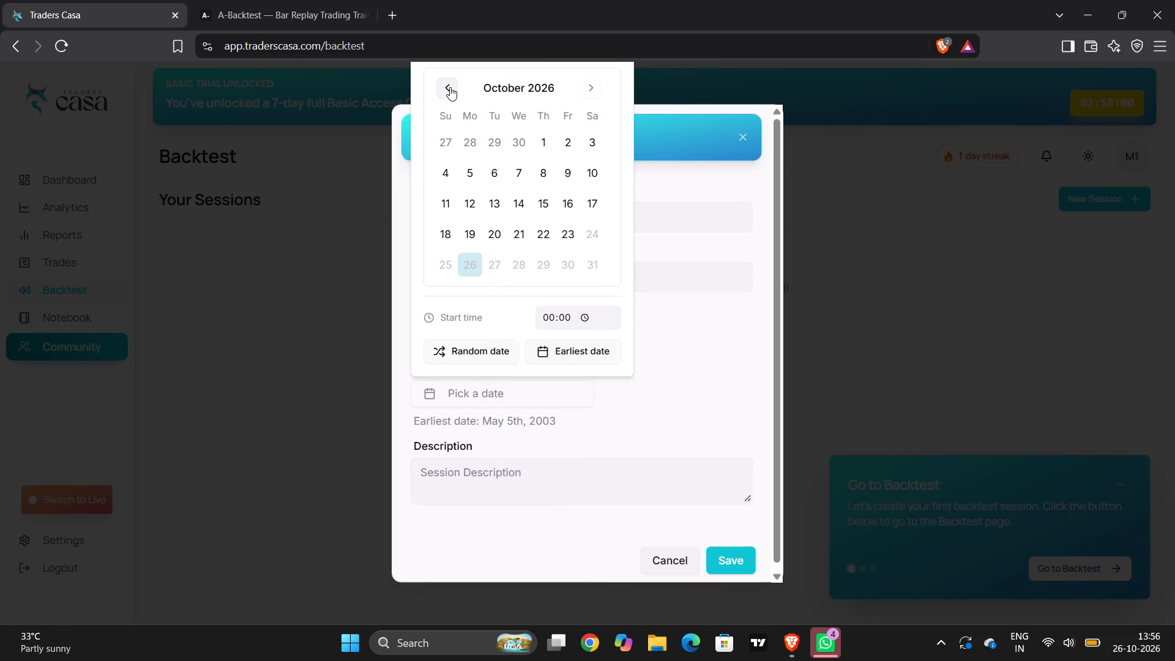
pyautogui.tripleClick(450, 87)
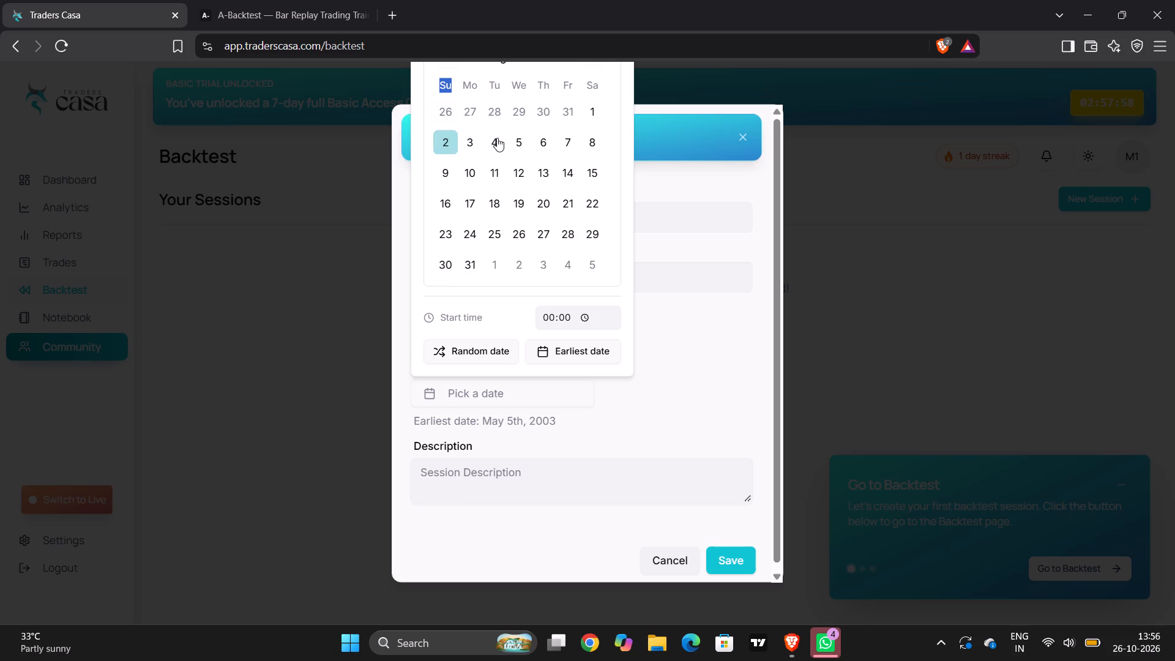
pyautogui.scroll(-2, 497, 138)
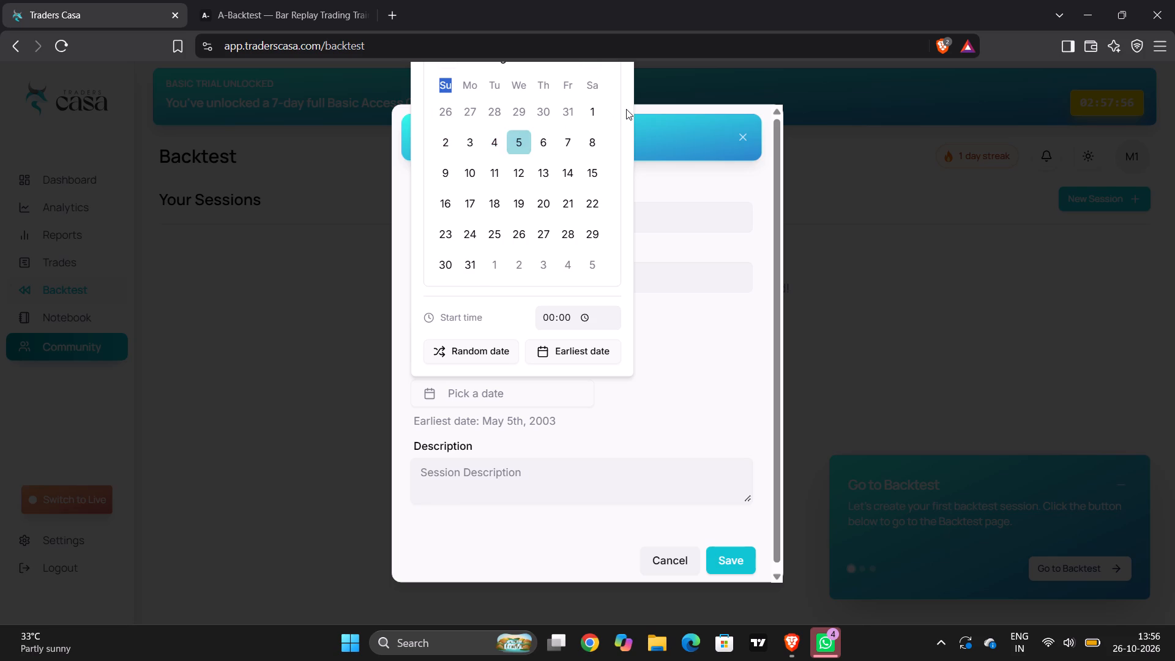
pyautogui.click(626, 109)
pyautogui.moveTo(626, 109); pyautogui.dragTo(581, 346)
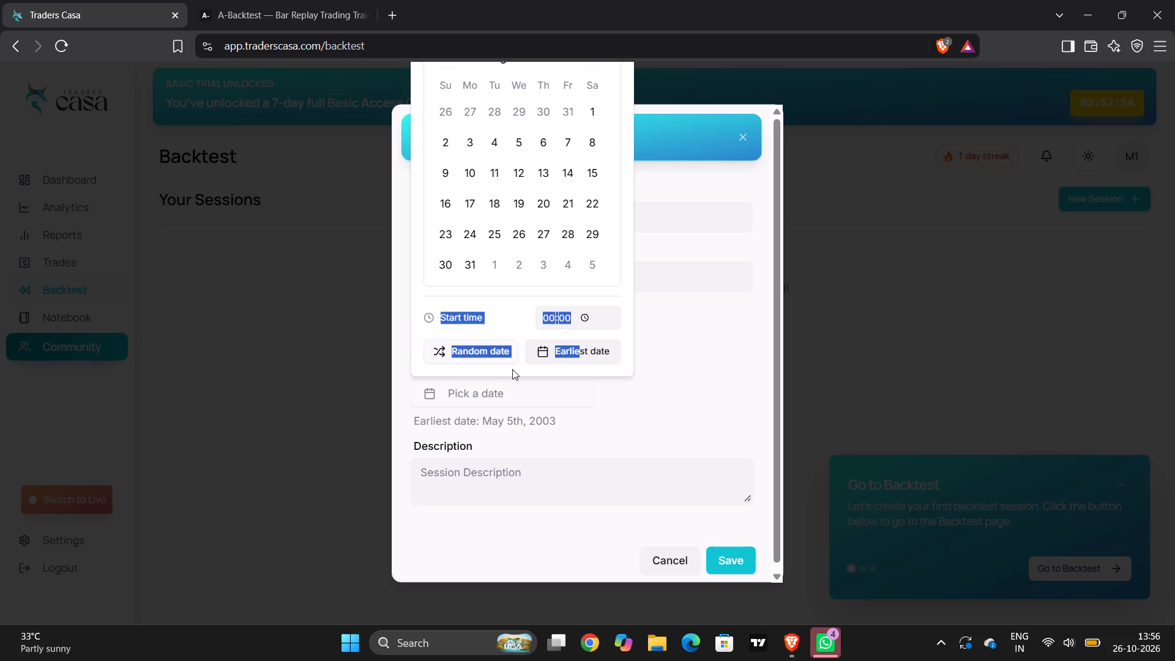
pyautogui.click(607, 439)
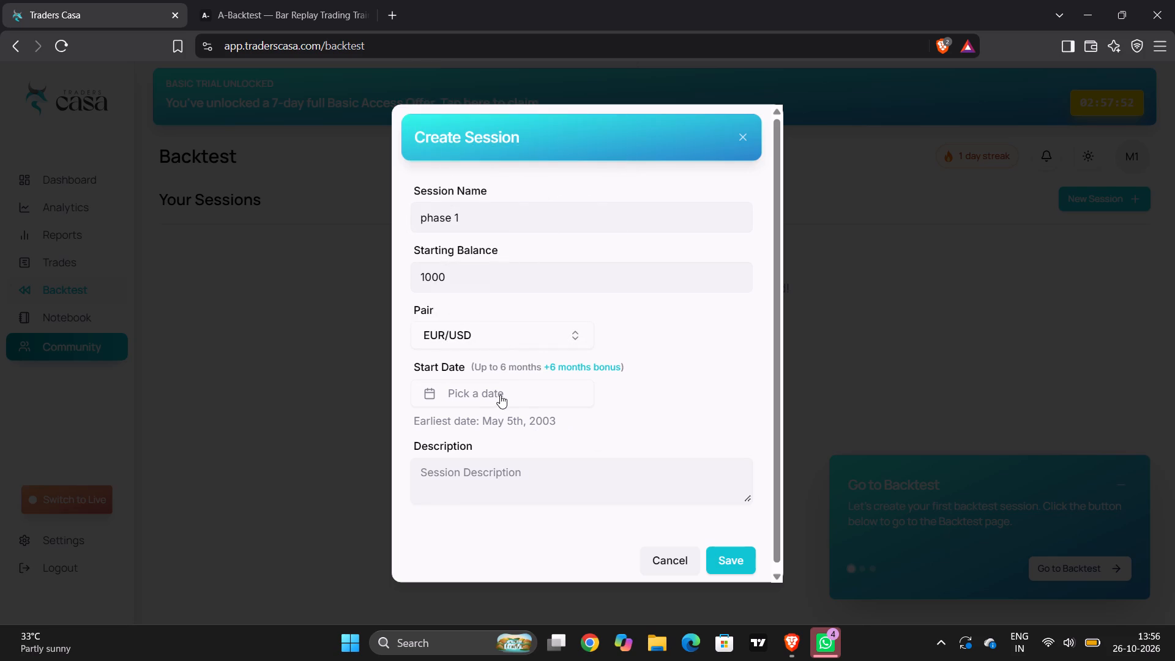
# Switch the browser to full screen and set the session's start date to June 15, 2026.
pyautogui.click(500, 394)
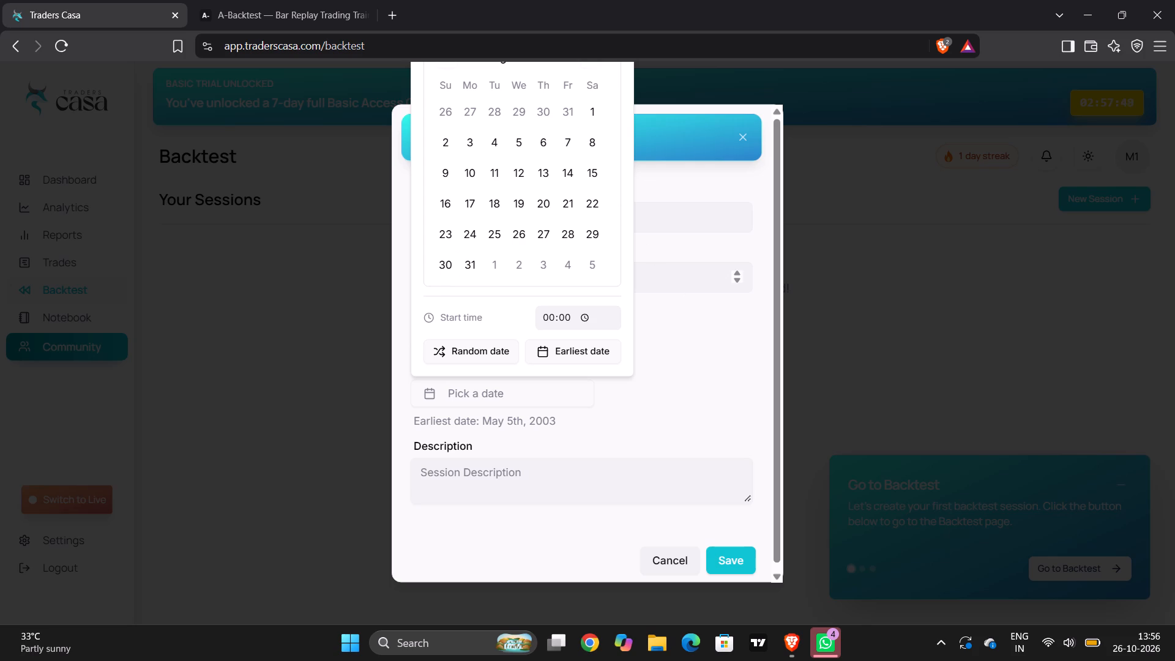
pyautogui.press('F11')
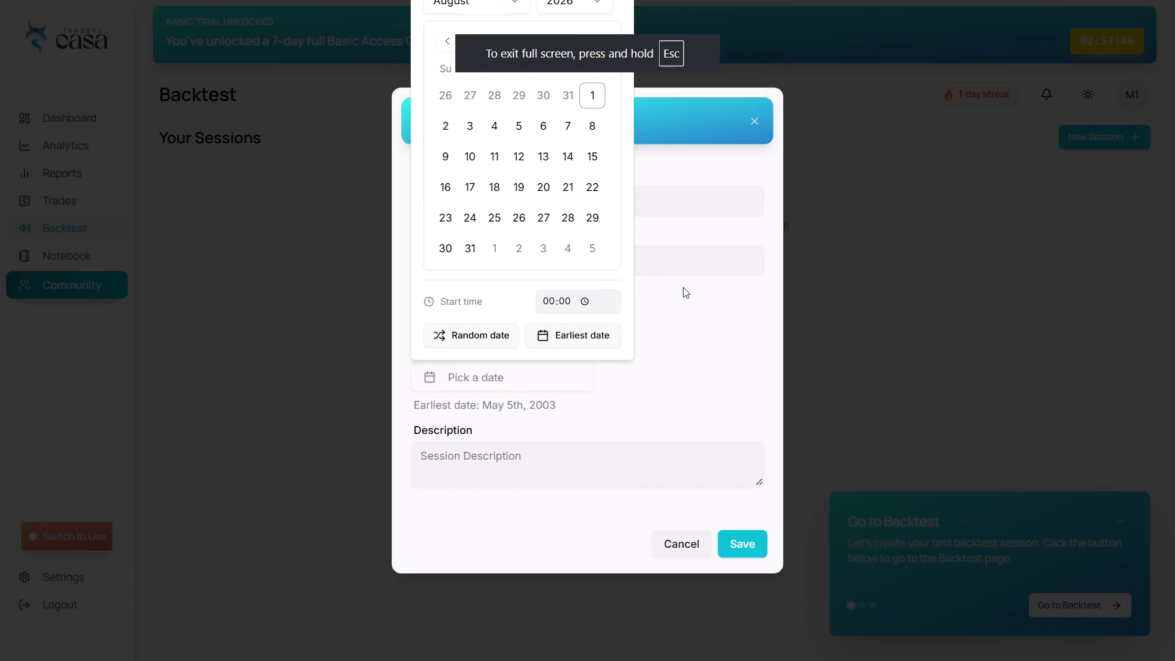
pyautogui.hscroll(3, 392, 118)
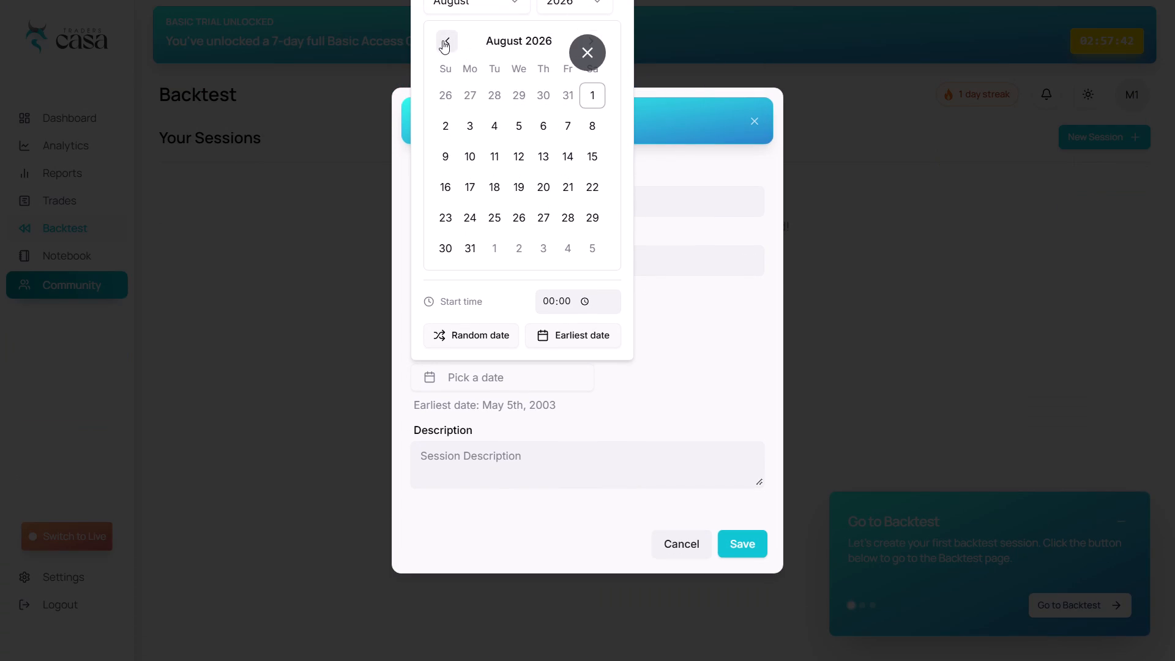
pyautogui.click(442, 40)
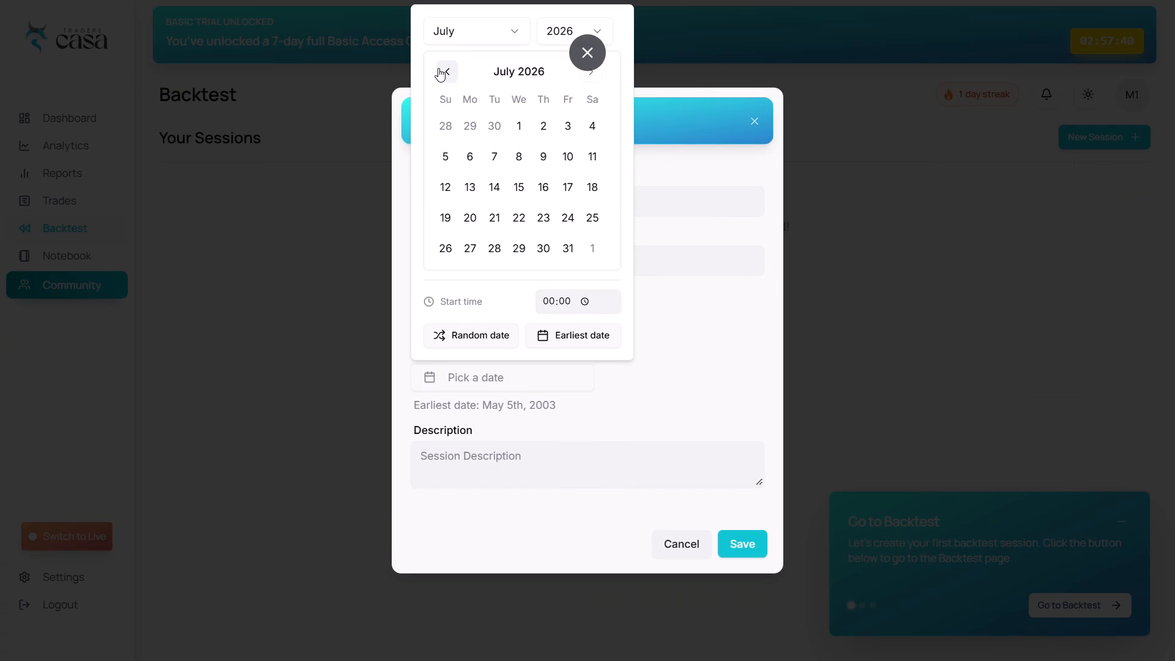
pyautogui.click(439, 69)
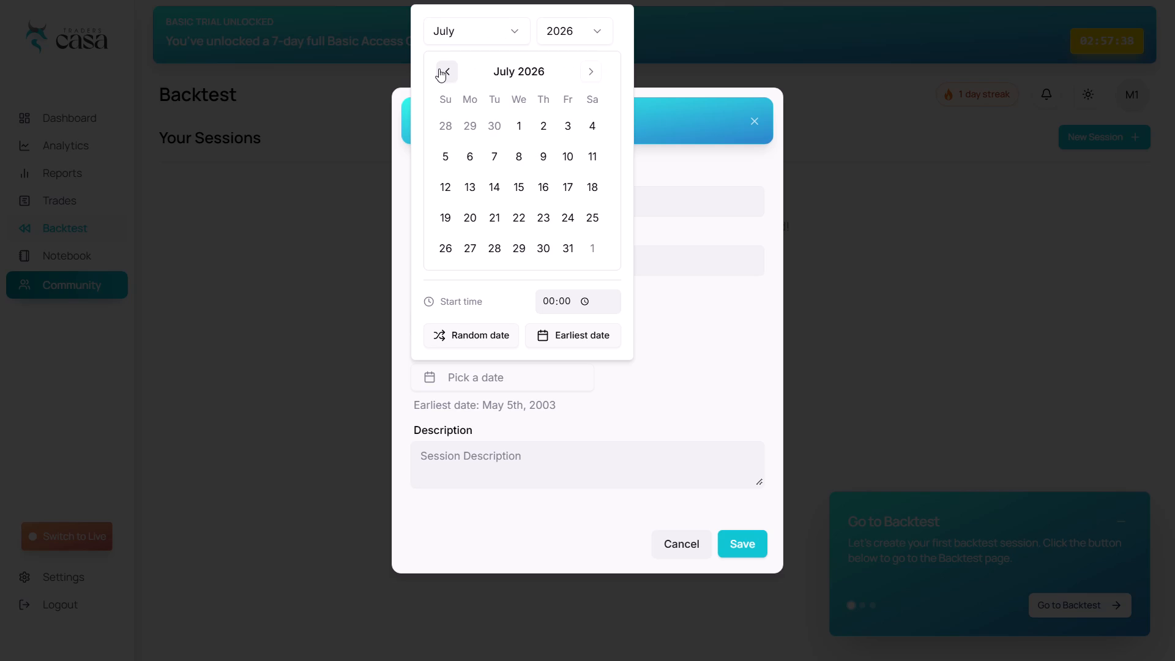
pyautogui.click(439, 69)
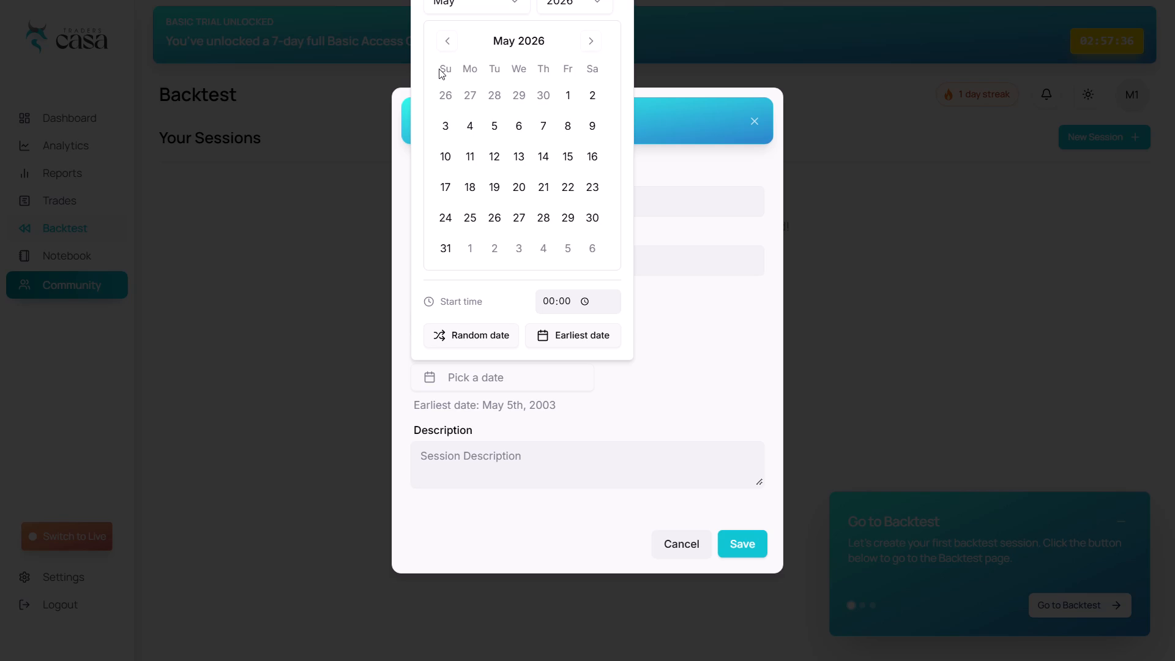
pyautogui.click(439, 69)
pyautogui.click(444, 40)
pyautogui.moveTo(444, 40); pyautogui.dragTo(468, 74)
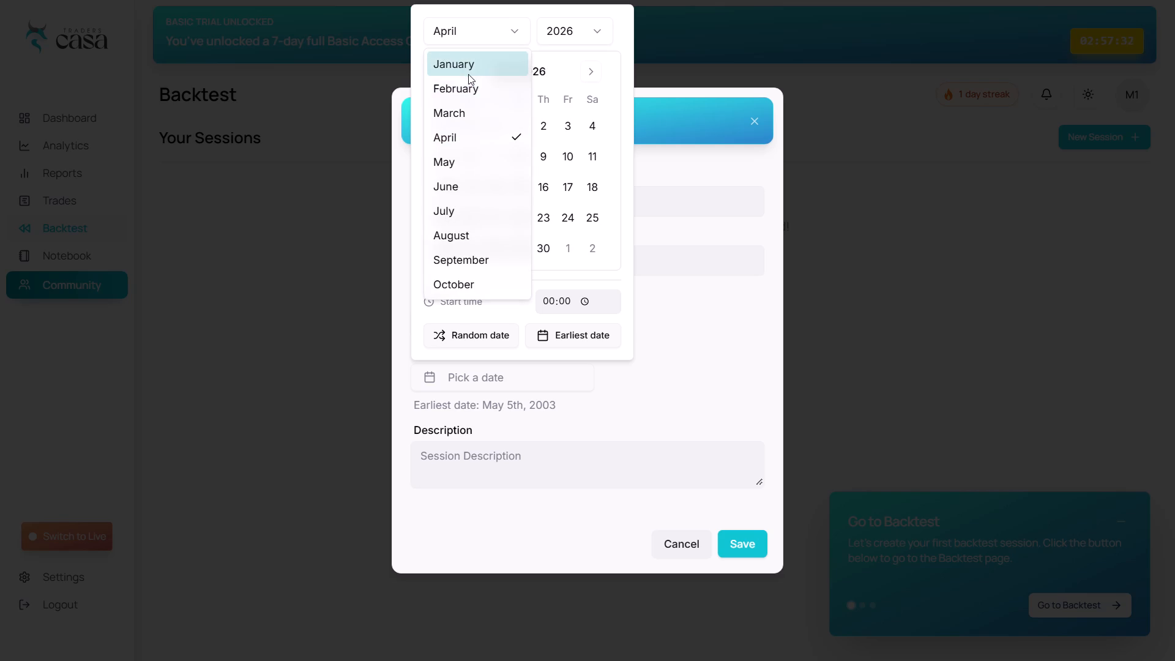
pyautogui.moveTo(468, 74); pyautogui.dragTo(478, 193)
pyautogui.click(478, 193)
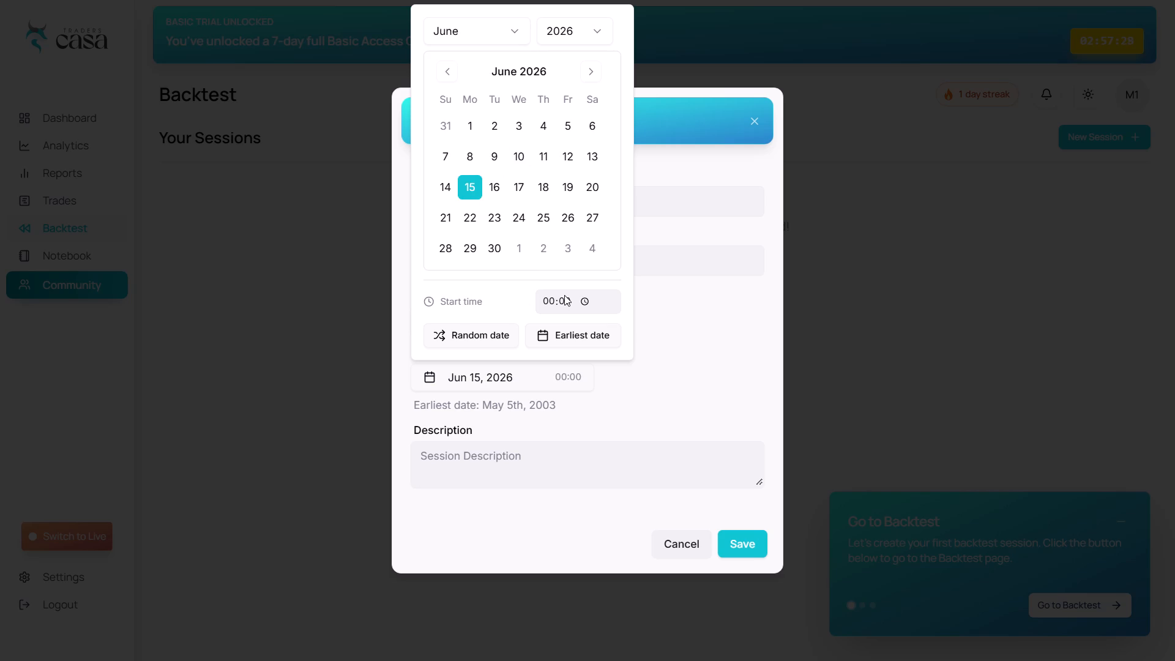
pyautogui.click(684, 390)
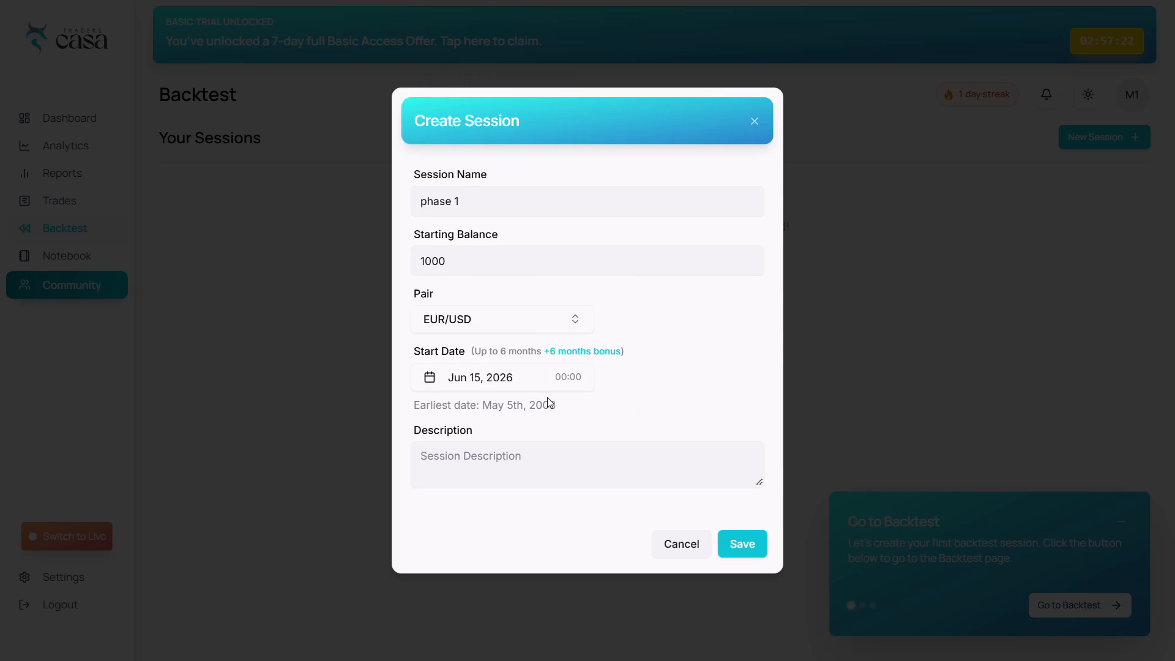
pyautogui.click(583, 419)
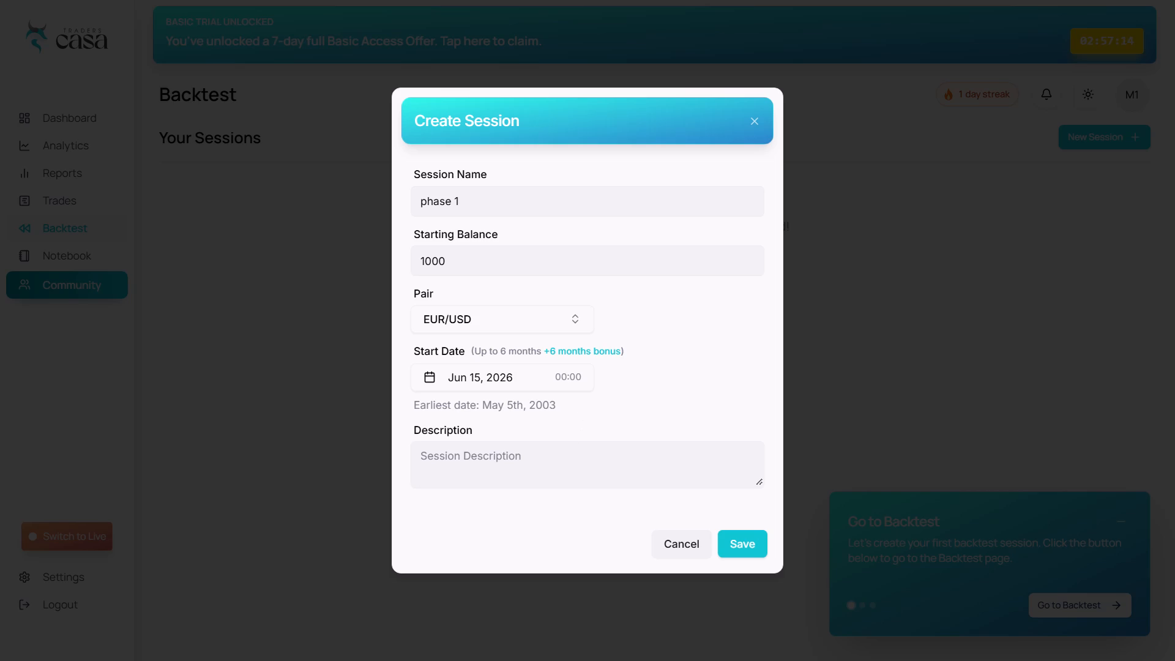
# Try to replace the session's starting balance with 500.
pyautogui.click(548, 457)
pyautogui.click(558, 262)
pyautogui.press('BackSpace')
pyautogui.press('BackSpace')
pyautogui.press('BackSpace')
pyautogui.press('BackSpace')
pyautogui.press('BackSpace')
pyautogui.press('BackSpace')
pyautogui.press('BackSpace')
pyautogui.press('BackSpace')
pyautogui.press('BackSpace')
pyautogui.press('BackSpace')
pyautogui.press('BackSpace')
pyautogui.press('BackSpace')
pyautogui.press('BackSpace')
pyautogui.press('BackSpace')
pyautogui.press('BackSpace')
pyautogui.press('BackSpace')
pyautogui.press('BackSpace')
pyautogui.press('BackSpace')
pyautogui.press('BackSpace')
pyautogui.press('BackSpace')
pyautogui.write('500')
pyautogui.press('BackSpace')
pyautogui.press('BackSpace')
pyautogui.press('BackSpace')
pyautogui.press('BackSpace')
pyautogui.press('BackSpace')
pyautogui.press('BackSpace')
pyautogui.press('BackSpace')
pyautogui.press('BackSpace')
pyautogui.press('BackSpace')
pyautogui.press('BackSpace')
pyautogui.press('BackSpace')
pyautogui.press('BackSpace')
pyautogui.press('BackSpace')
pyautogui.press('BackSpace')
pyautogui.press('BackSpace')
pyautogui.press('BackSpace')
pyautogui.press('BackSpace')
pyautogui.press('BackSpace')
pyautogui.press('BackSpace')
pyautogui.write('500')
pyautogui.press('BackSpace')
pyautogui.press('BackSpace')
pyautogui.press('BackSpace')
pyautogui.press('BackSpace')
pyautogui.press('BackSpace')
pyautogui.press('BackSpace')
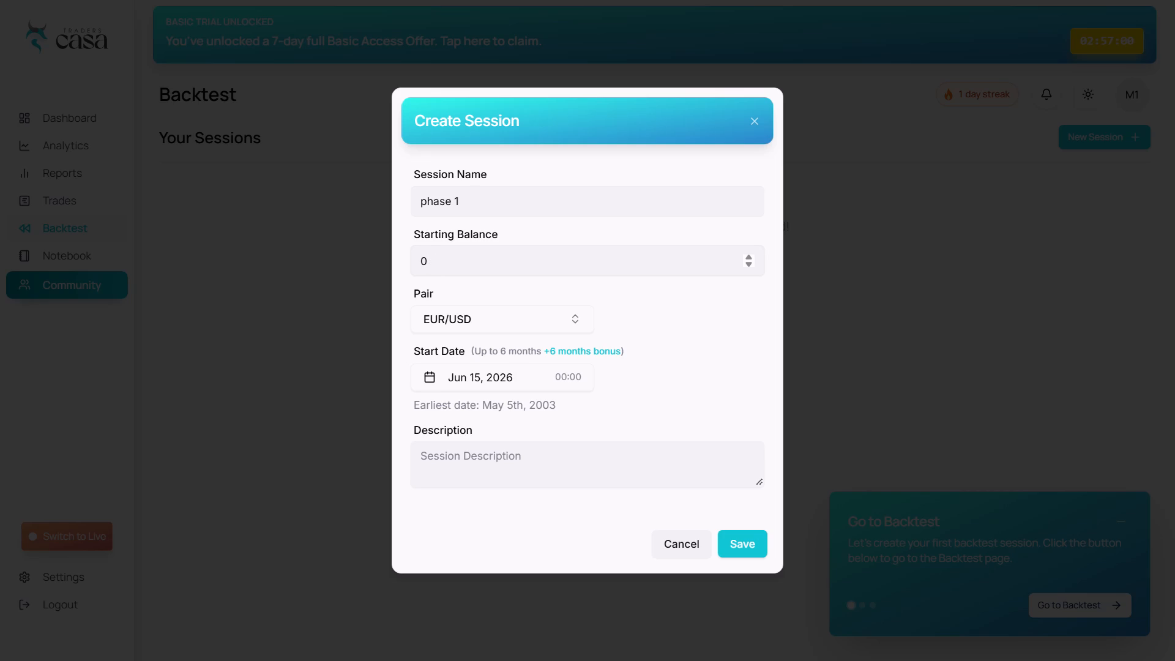
# Set the starting balance to 5000 and save the new session.
pyautogui.click(425, 263)
pyautogui.press('BackSpace')
pyautogui.press('BackSpace')
pyautogui.press('BackSpace')
pyautogui.press('BackSpace')
pyautogui.press('BackSpace')
pyautogui.write('5000')
pyautogui.click(738, 535)
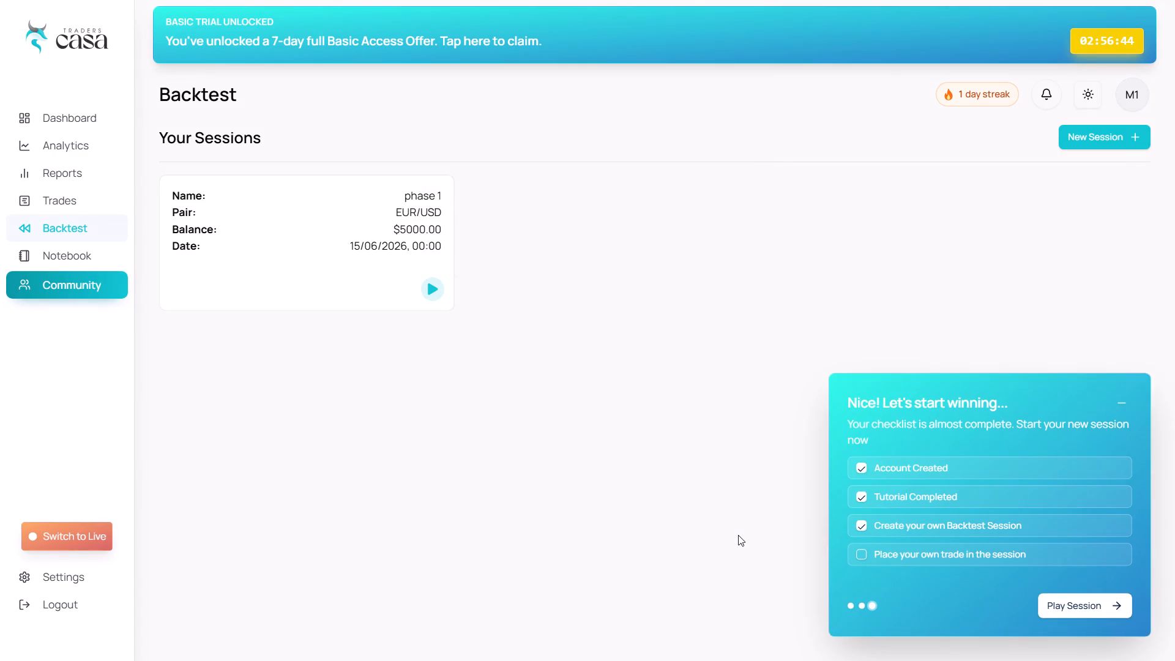
# Launch the saved phase 1 session for replay.
pyautogui.click(312, 236)
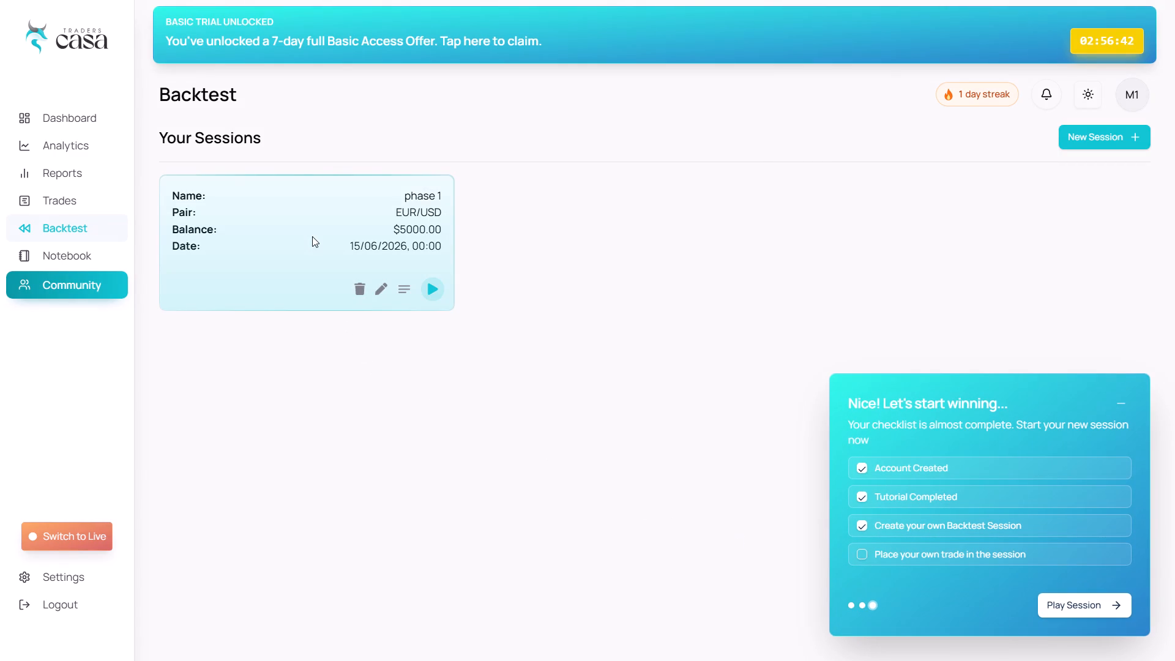
pyautogui.doubleClick(312, 236)
pyautogui.click(1111, 612)
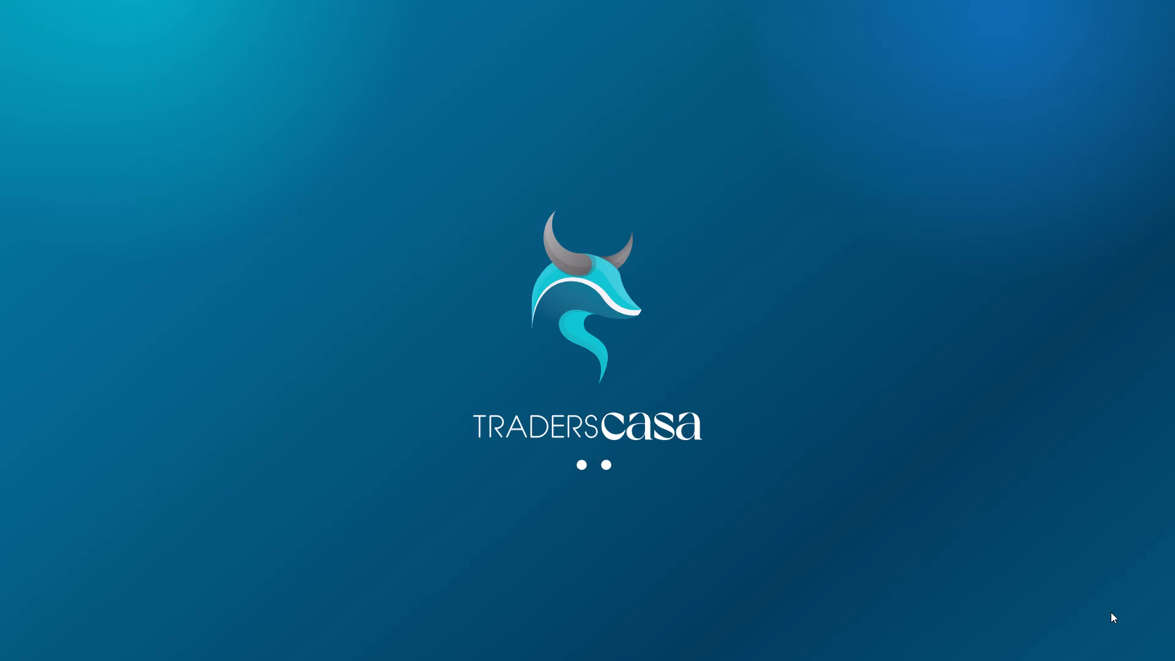
# Finish the "Place your first trade" onboarding tip.
pyautogui.hscroll(-1, 853, 495)
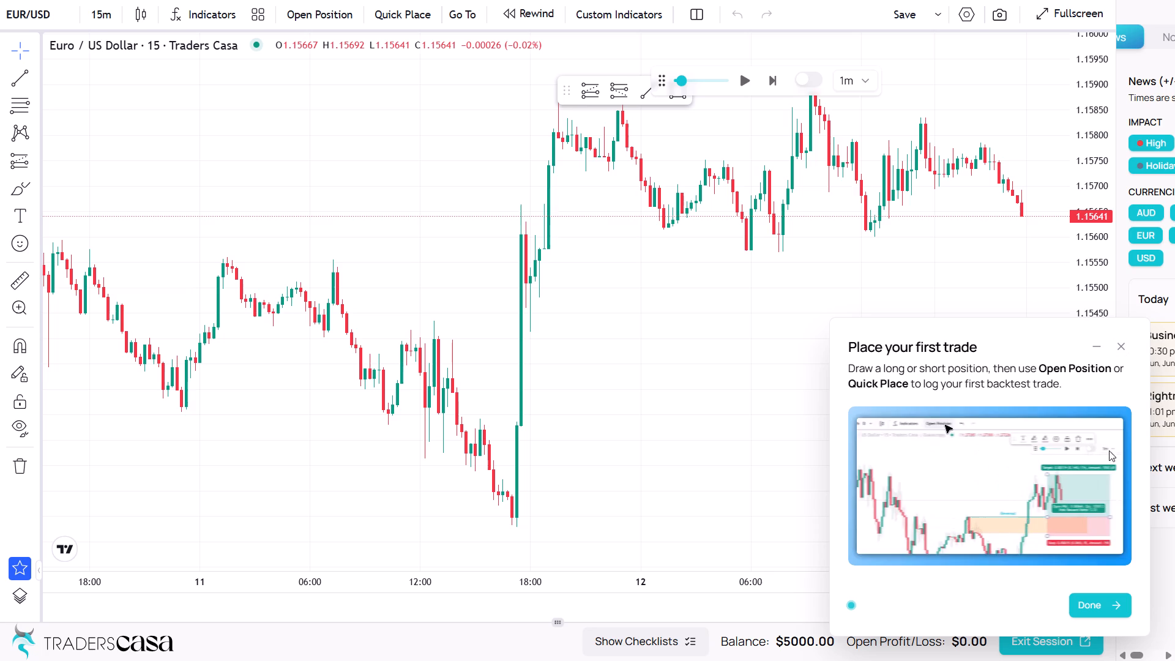
pyautogui.click(1098, 614)
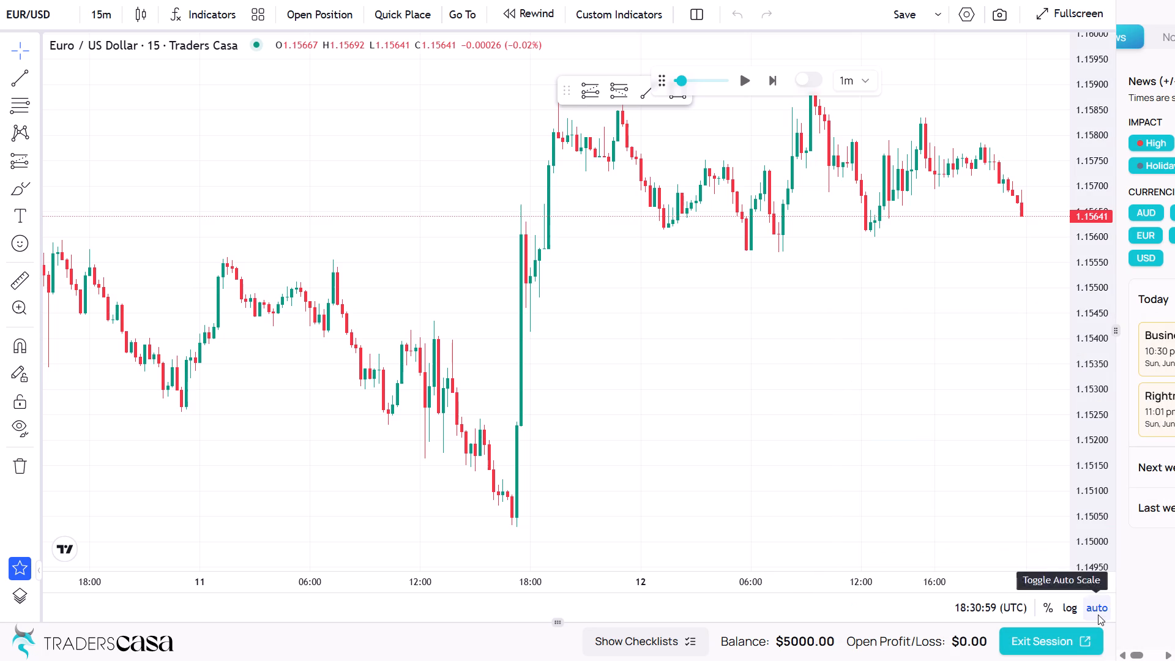
# Examine the 15-minute EUR/USD price history over the weeks before the session start.
pyautogui.hscroll(-3, 894, 408)
pyautogui.scroll(-3, 894, 408)
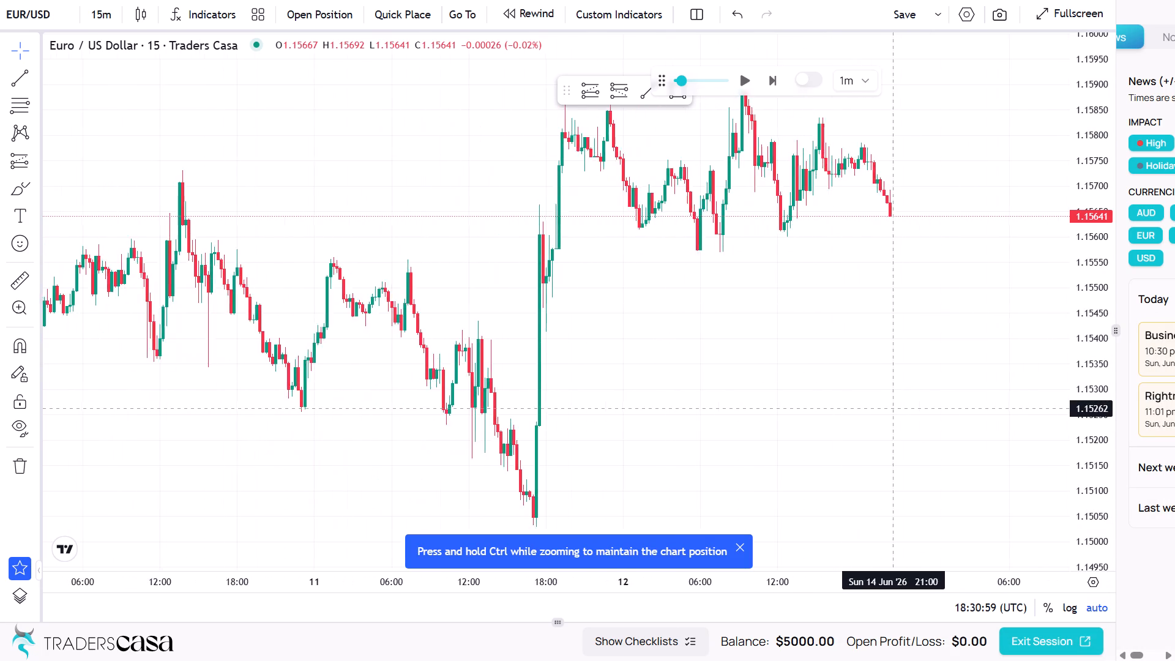
pyautogui.scroll(-15, 894, 408)
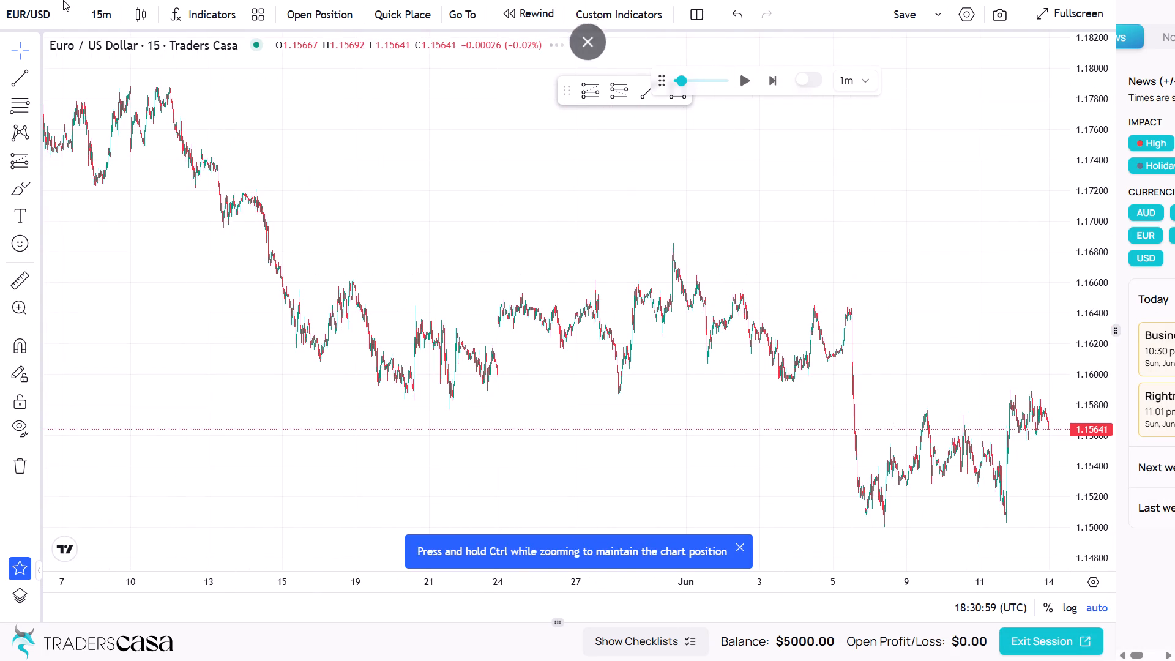
# Add the 5-minute, 15-minute, 1-hour, 4-hour, 1-day and 1-week intervals to the chart's favourites.
pyautogui.click(99, 15)
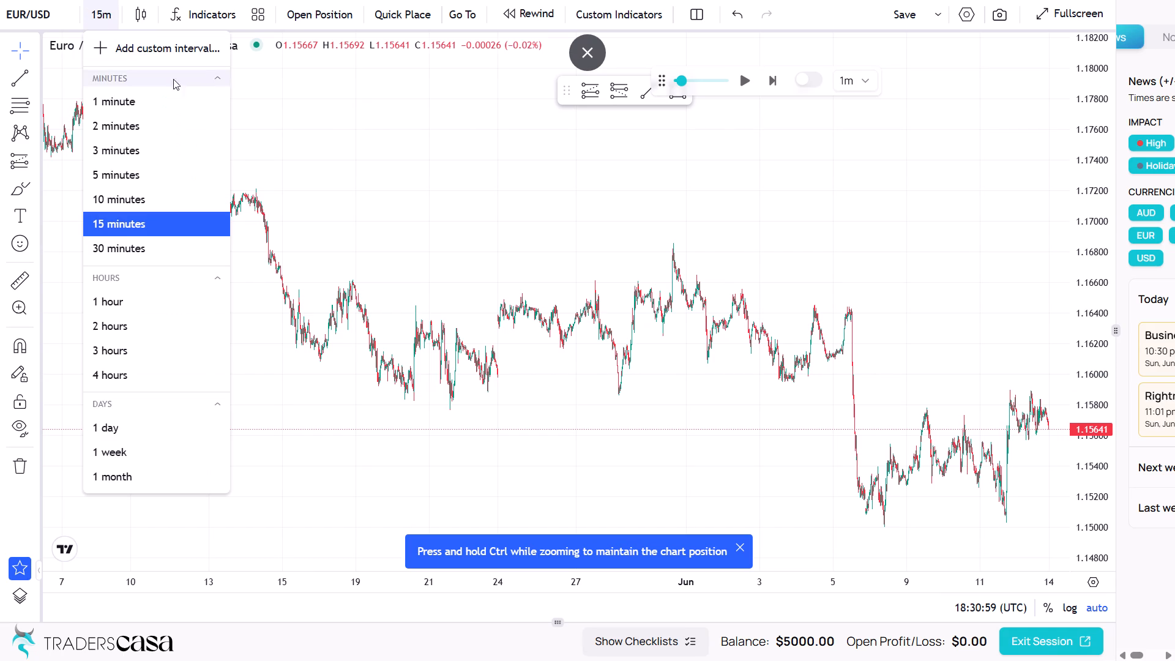
pyautogui.click(217, 182)
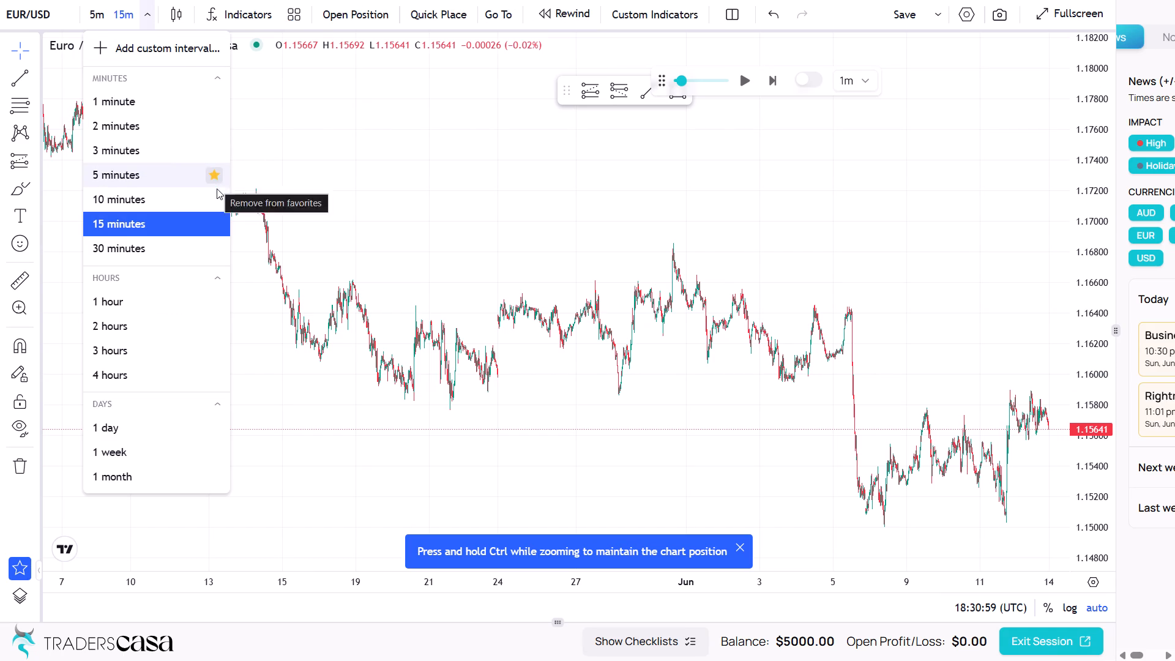
pyautogui.click(217, 230)
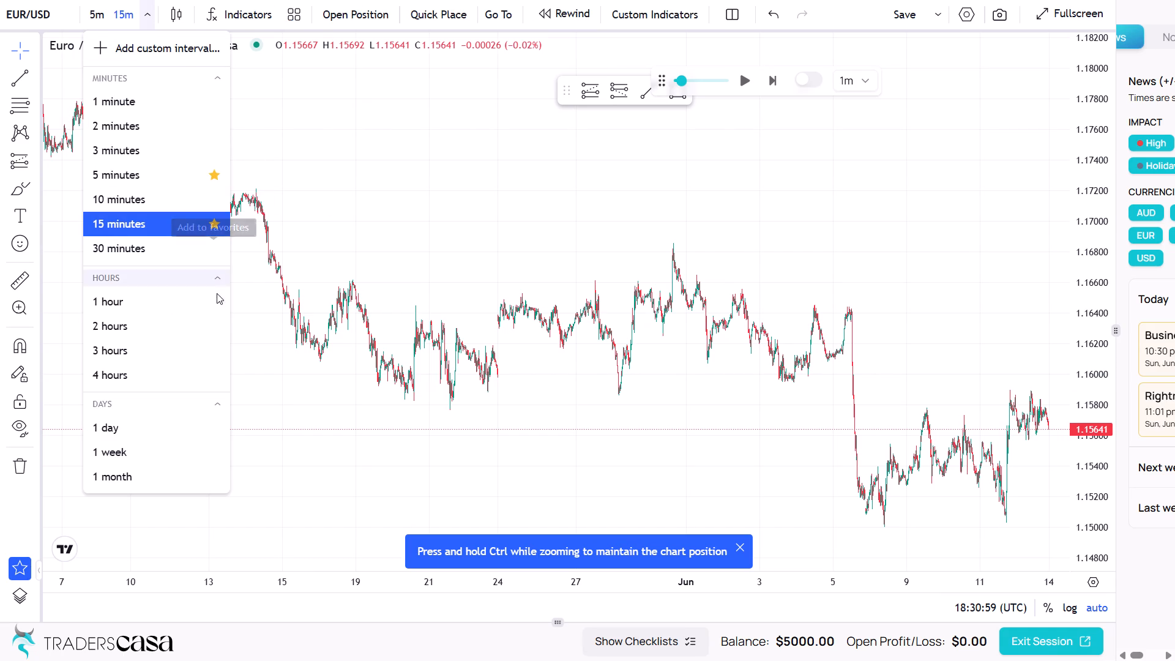
pyautogui.click(217, 302)
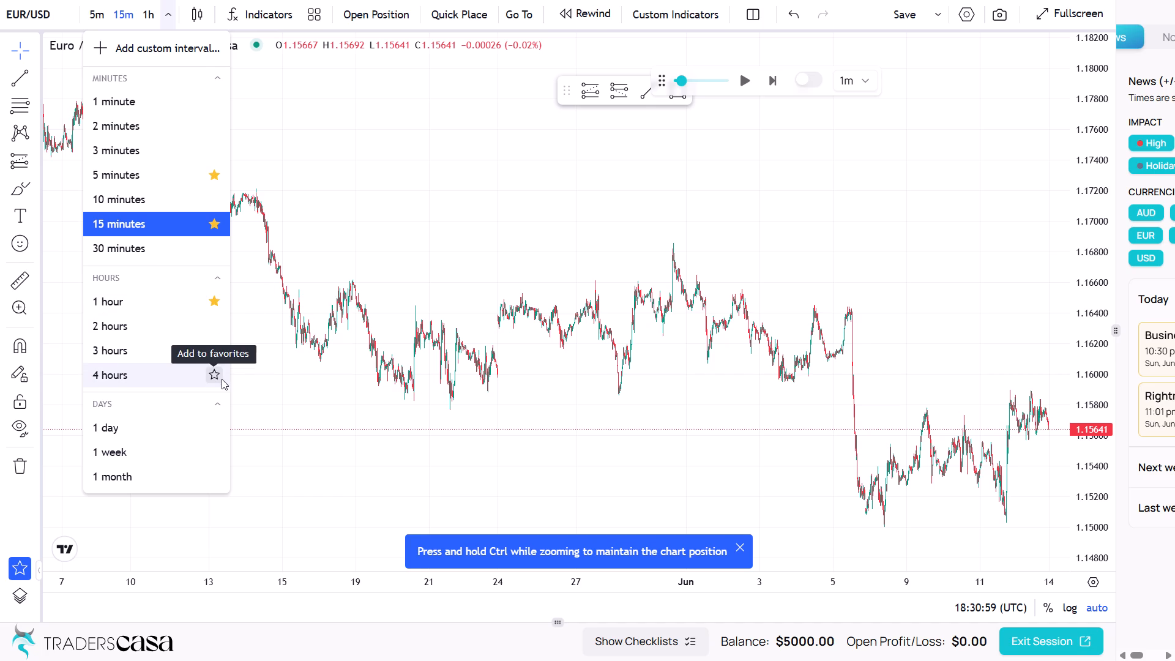
pyautogui.click(222, 379)
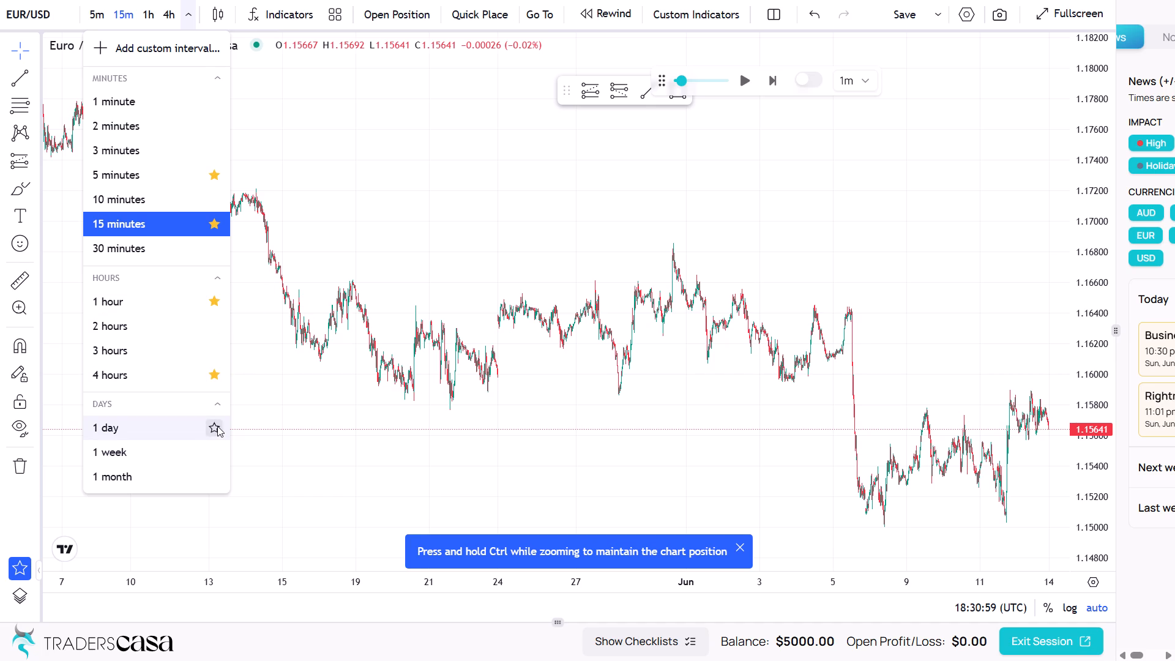
pyautogui.click(217, 426)
pyautogui.click(214, 452)
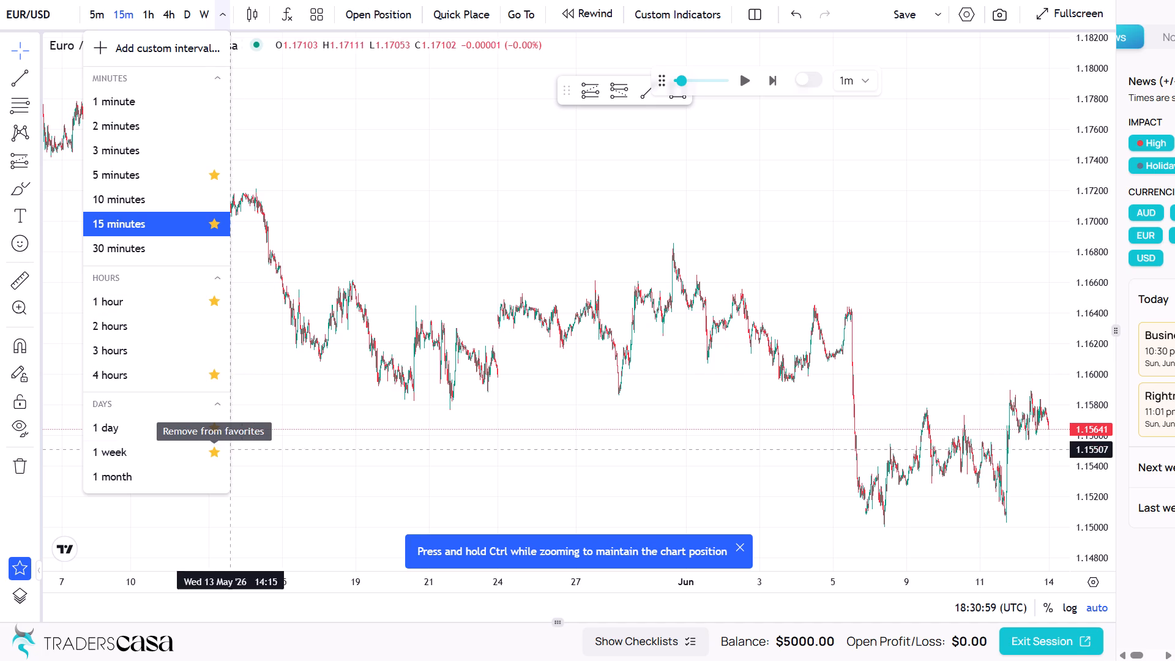
pyautogui.click(301, 464)
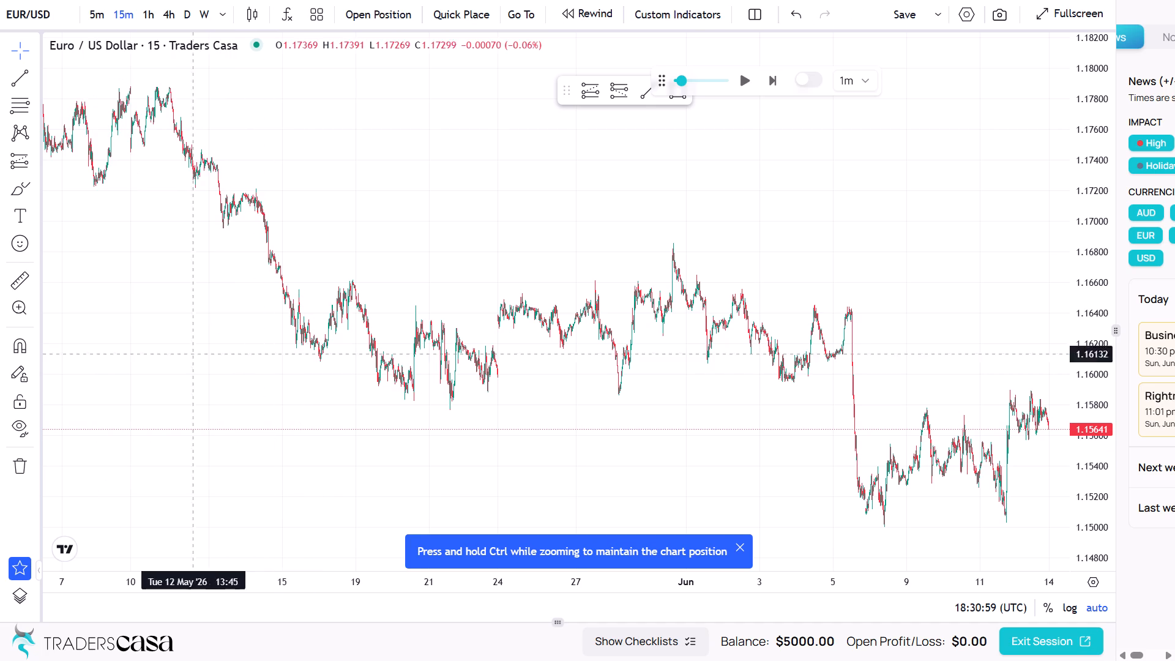
# Move the floating favourite drawing tools clear of the replay controls.
pyautogui.moveTo(569, 93); pyautogui.dragTo(533, 87)
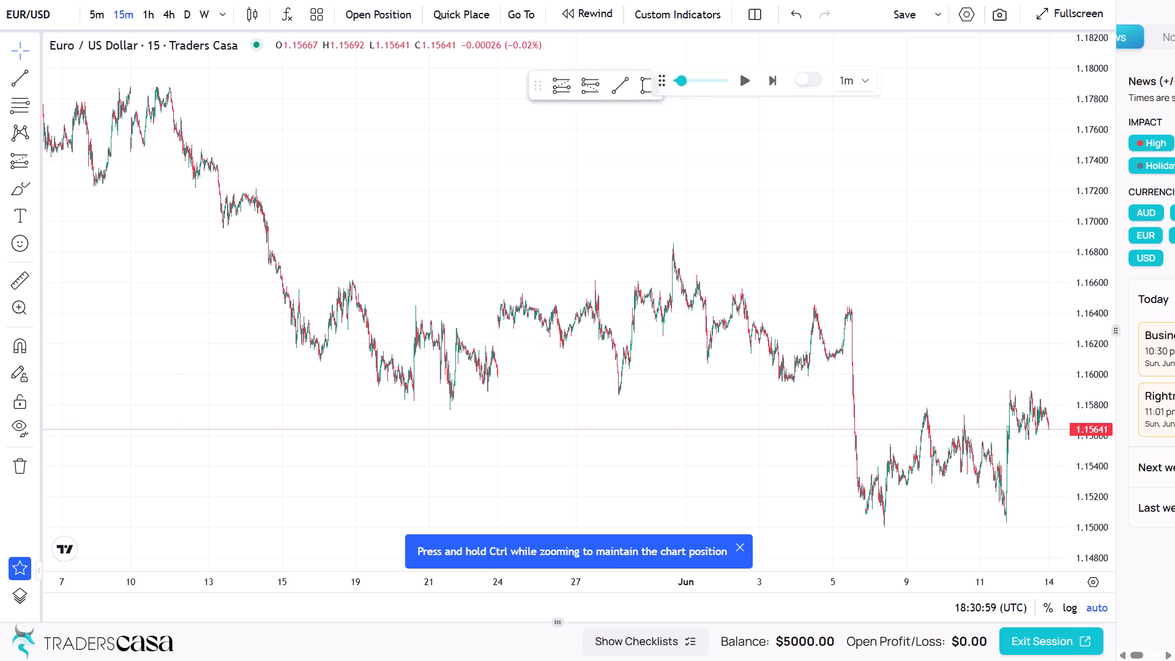
pyautogui.moveTo(533, 87); pyautogui.dragTo(414, 103)
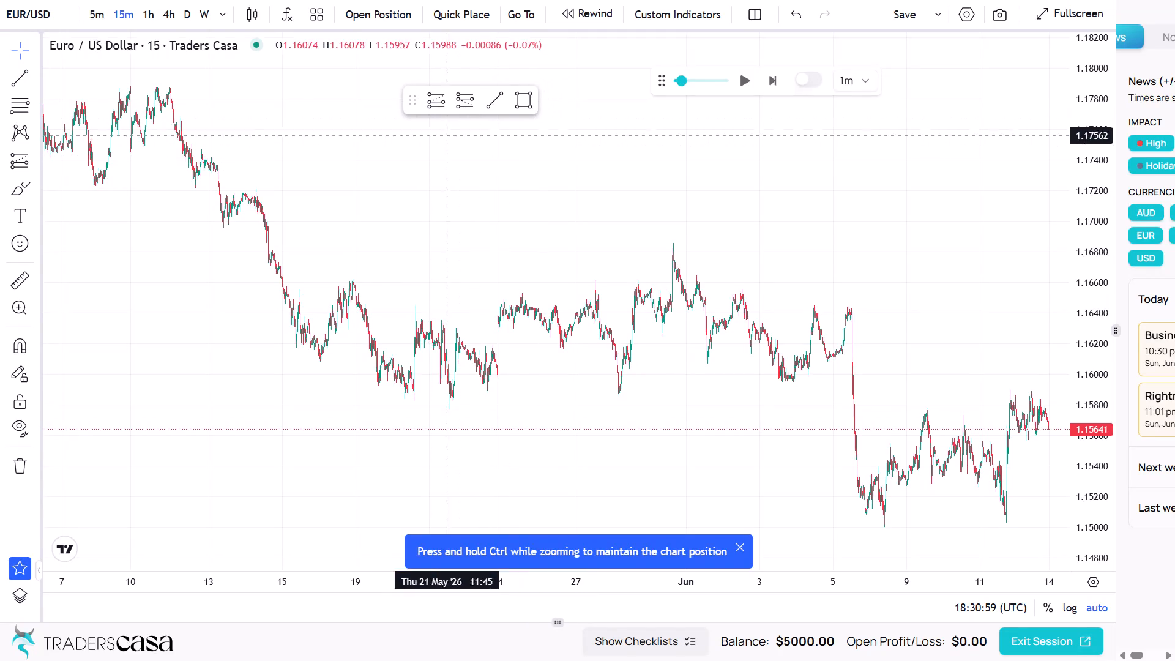
# Switch the EUR/USD chart to the daily timeframe.
pyautogui.click(188, 2)
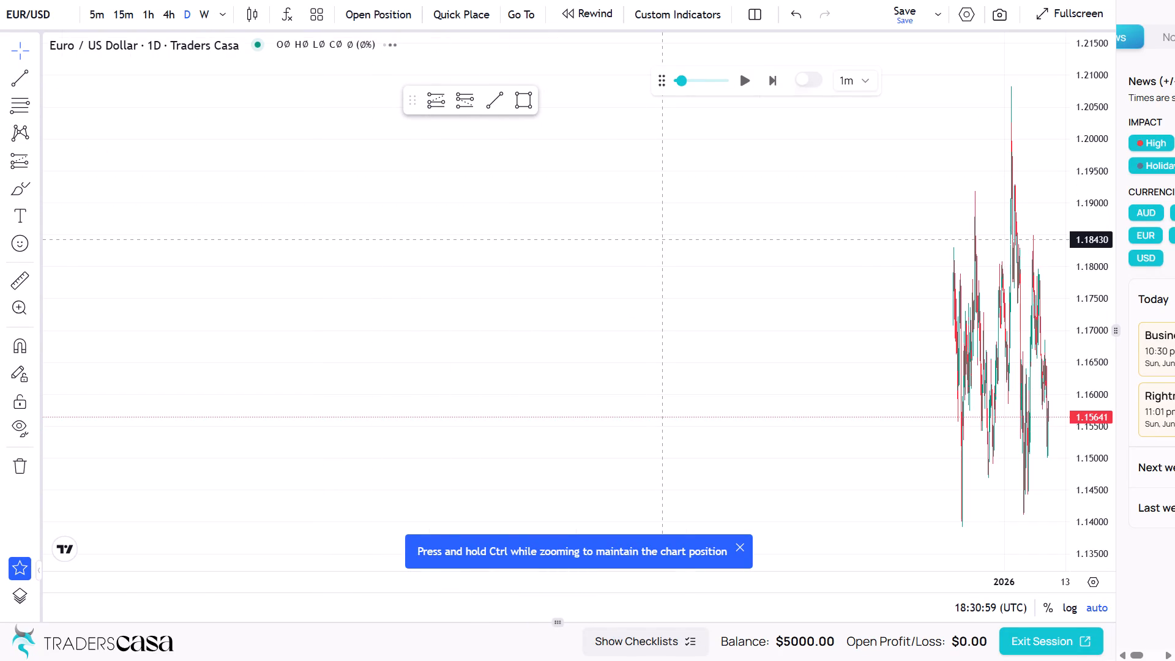
# Examine the long-term EUR/USD trend and the most recent swings on the daily chart.
pyautogui.scroll(8, 662, 239)
pyautogui.scroll(-4, 662, 239)
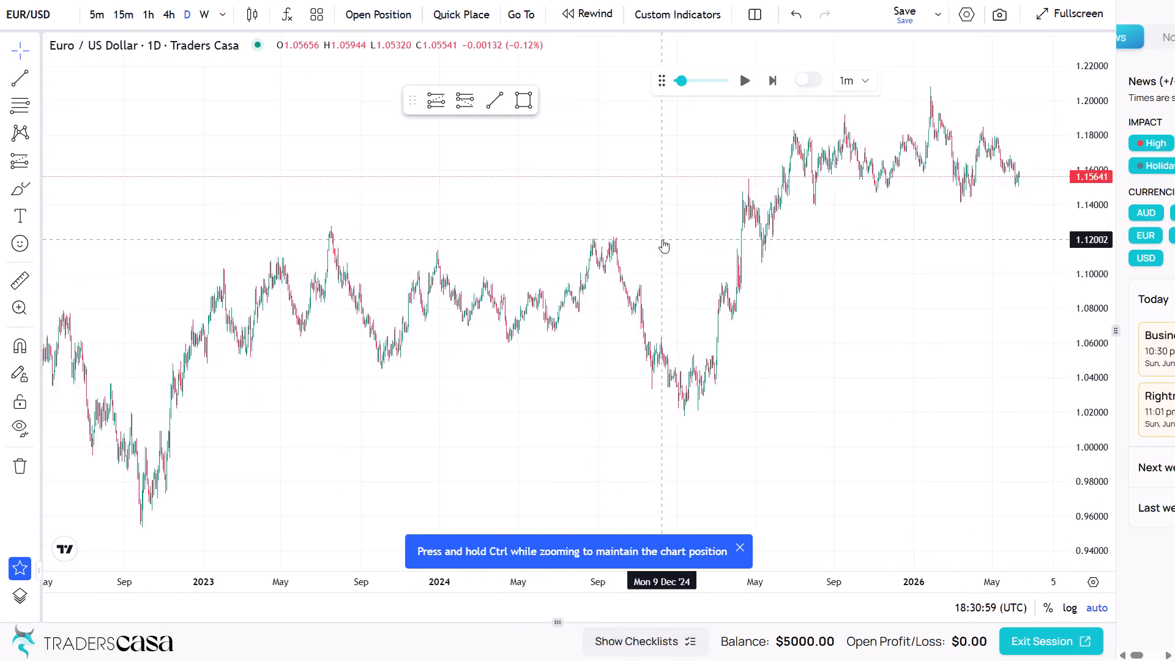
pyautogui.scroll(-9, 662, 239)
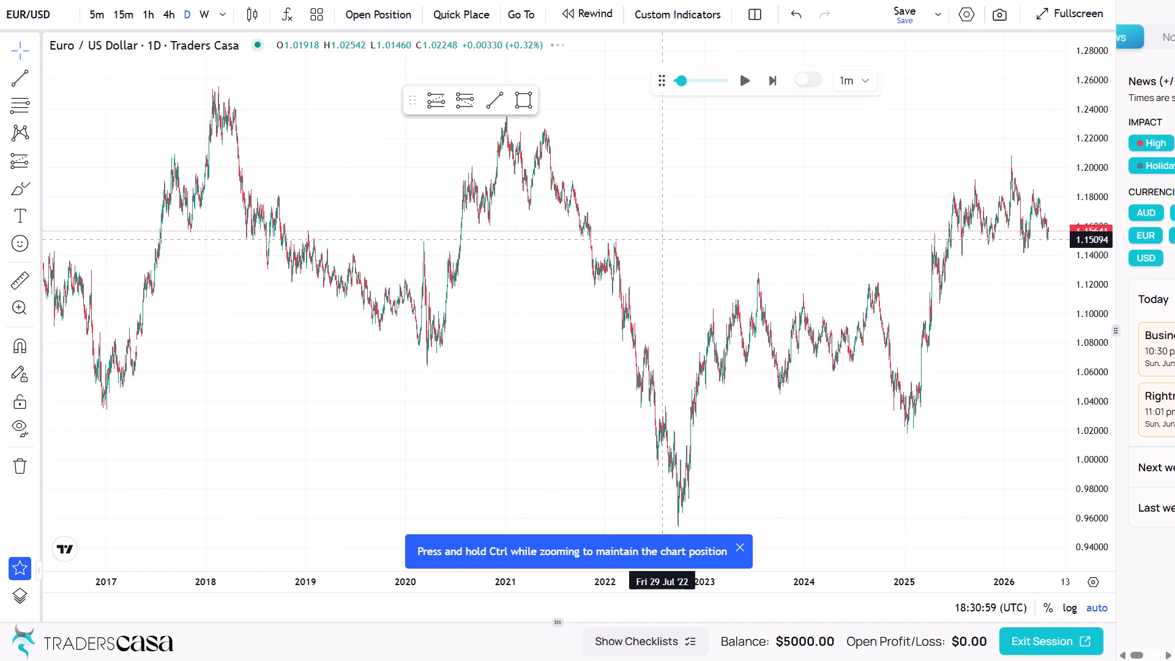
pyautogui.hscroll(-6, 662, 239)
pyautogui.scroll(3, 662, 239)
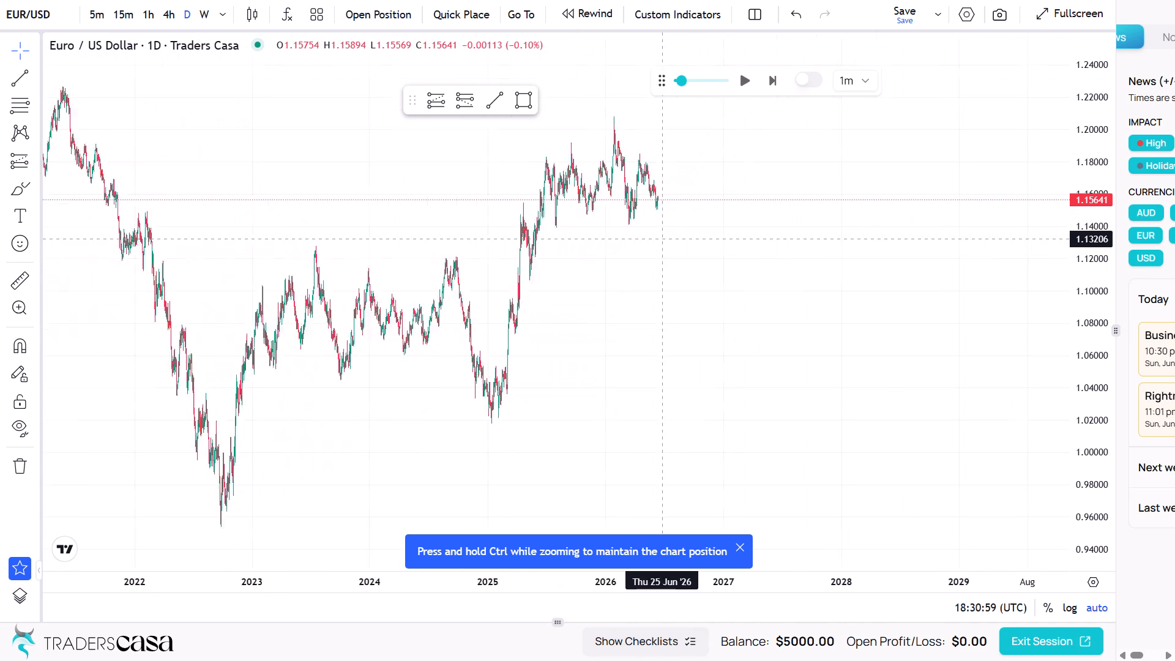
pyautogui.scroll(4, 662, 239)
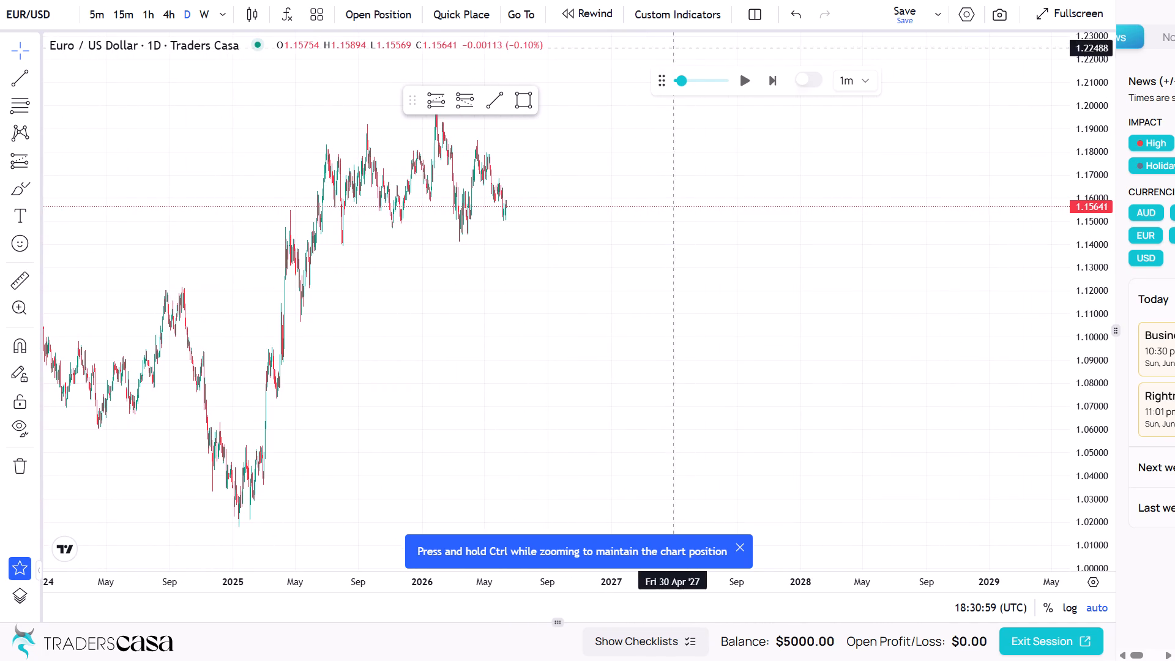
# Move the replay controls off the chart, next to Show Checklists.
pyautogui.moveTo(661, 81); pyautogui.dragTo(378, 622)
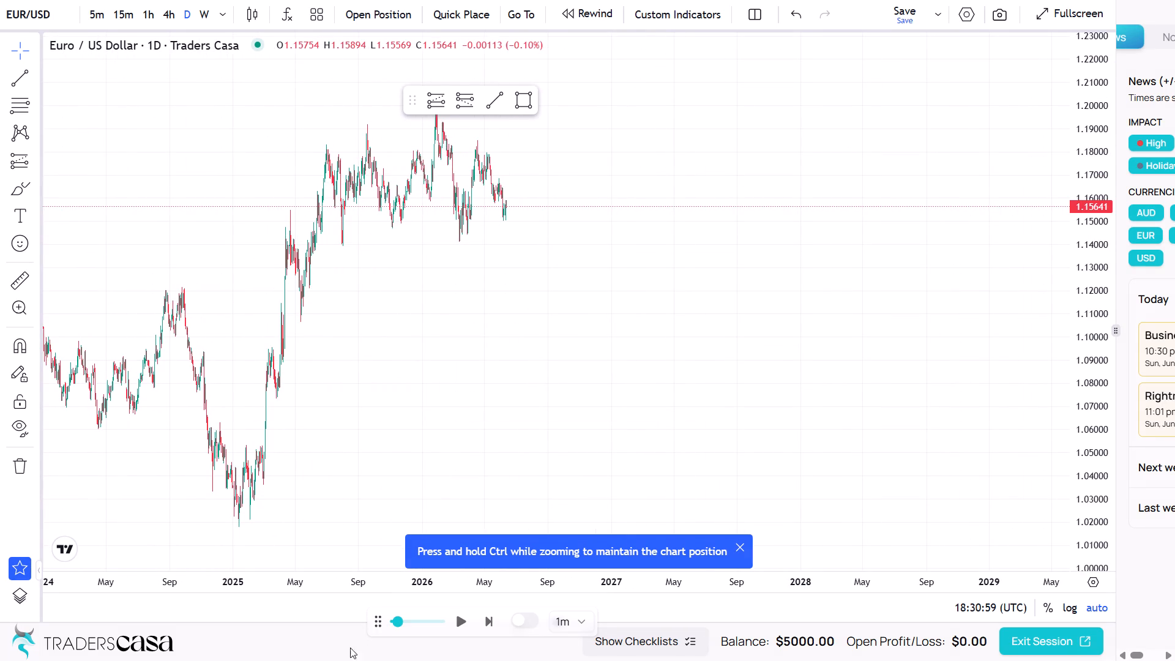
pyautogui.moveTo(378, 623); pyautogui.dragTo(335, 638)
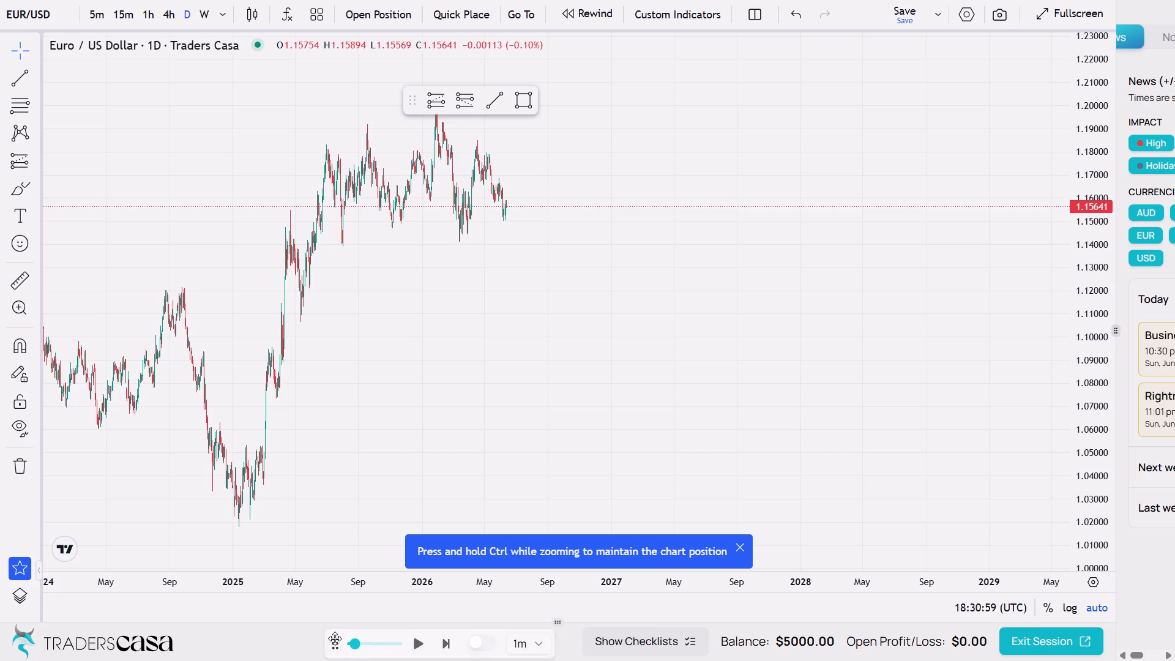
pyautogui.moveTo(335, 638); pyautogui.dragTo(333, 630)
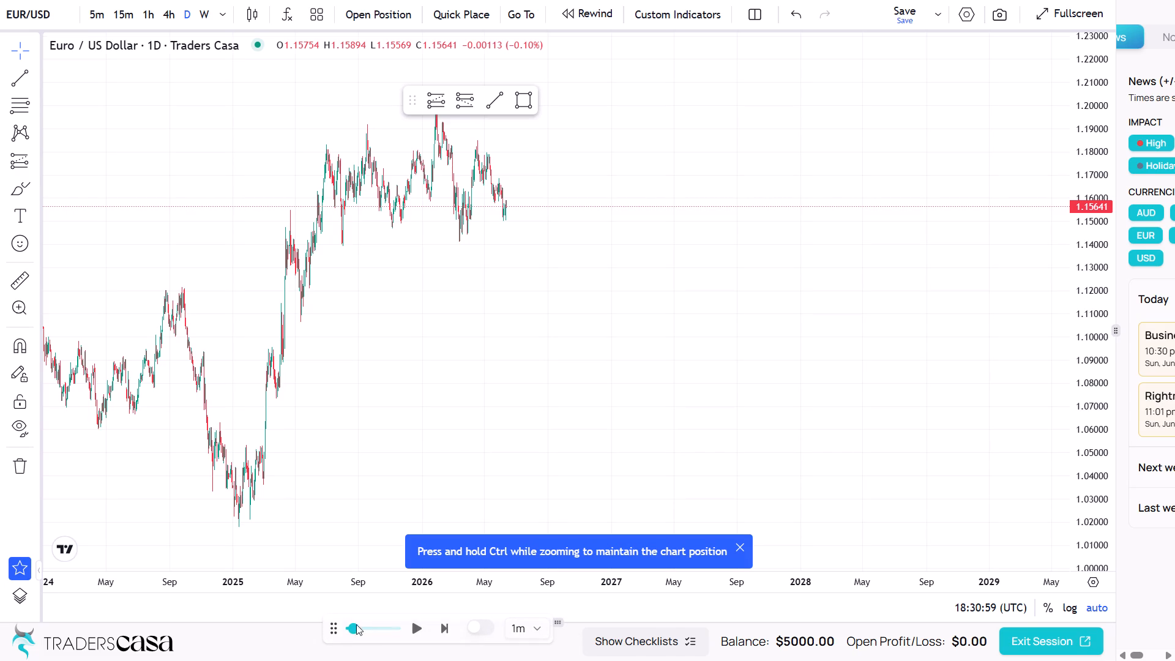
# Advance the replay by two 1m steps.
pyautogui.click(435, 627)
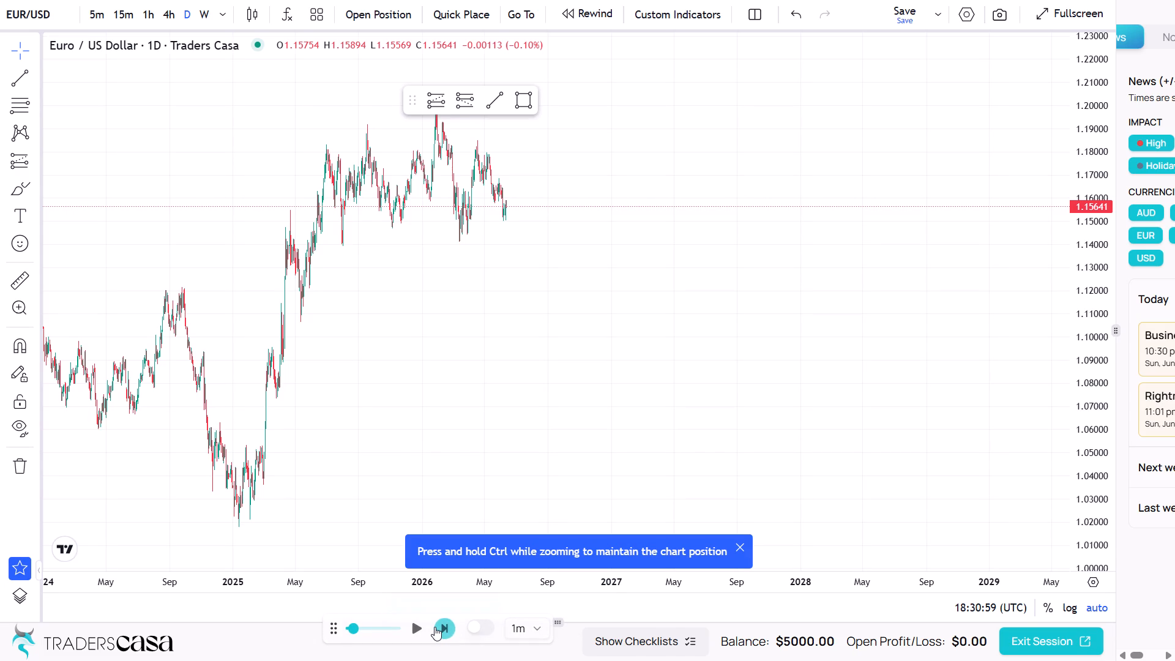
pyautogui.click(435, 627)
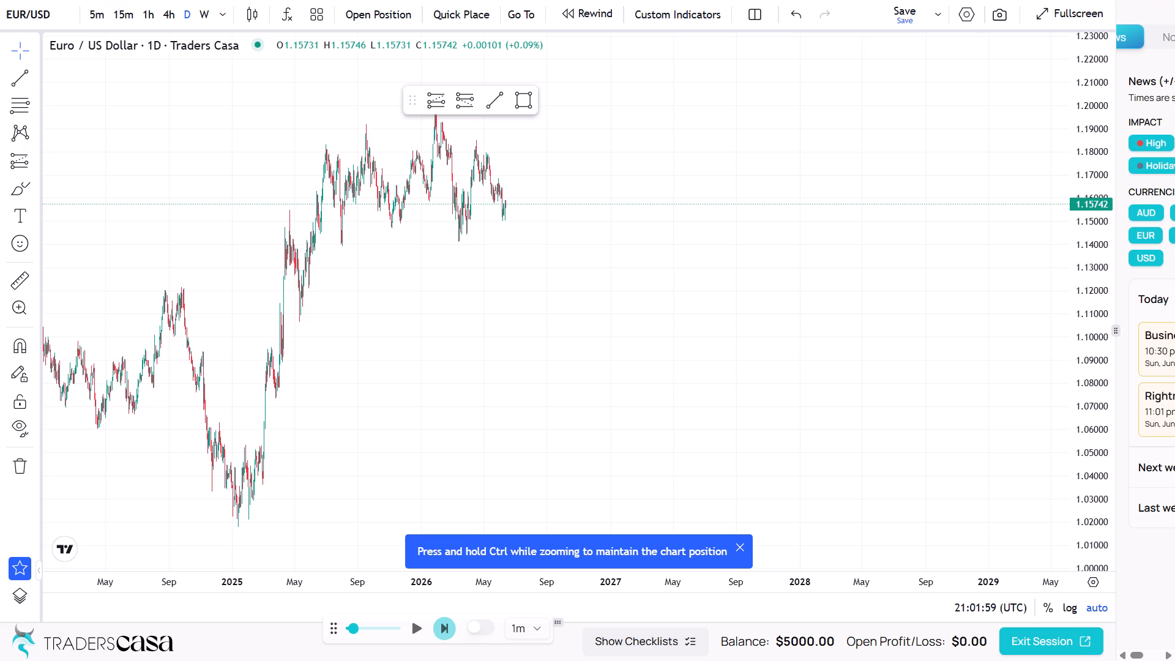
# Examine the latest daily candles and the 2026 price swings up to the current replay point.
pyautogui.scroll(4, 479, 422)
pyautogui.hscroll(4, 479, 422)
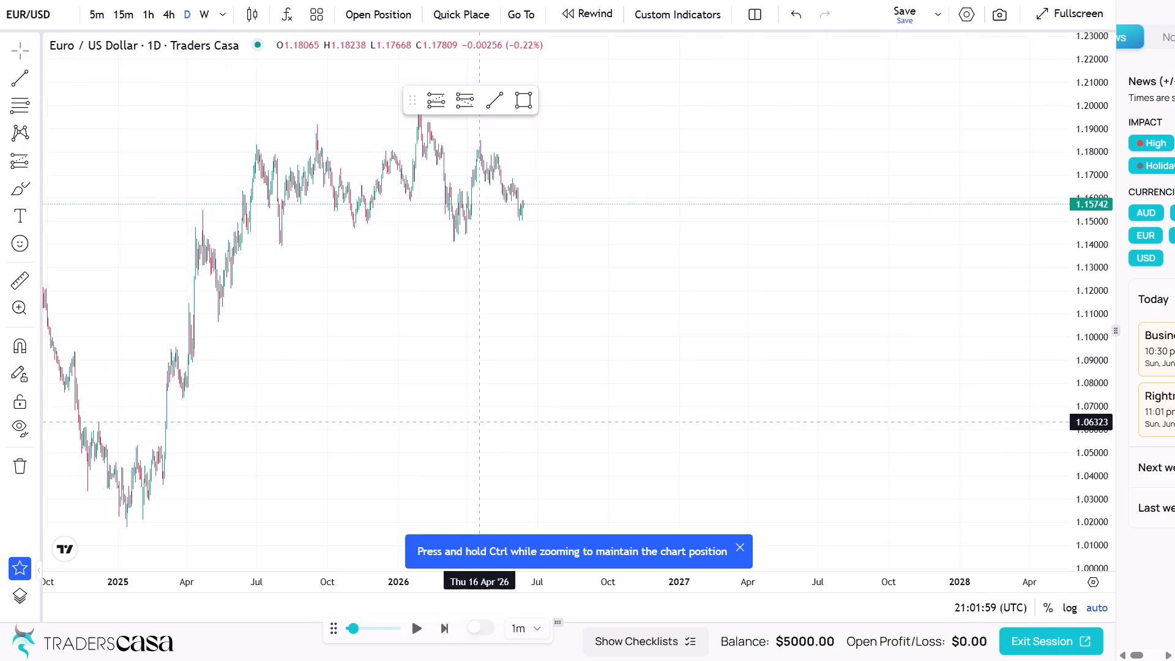
pyautogui.hscroll(1, 479, 422)
pyautogui.scroll(4, 479, 422)
pyautogui.hscroll(3, 479, 422)
pyautogui.scroll(3, 479, 422)
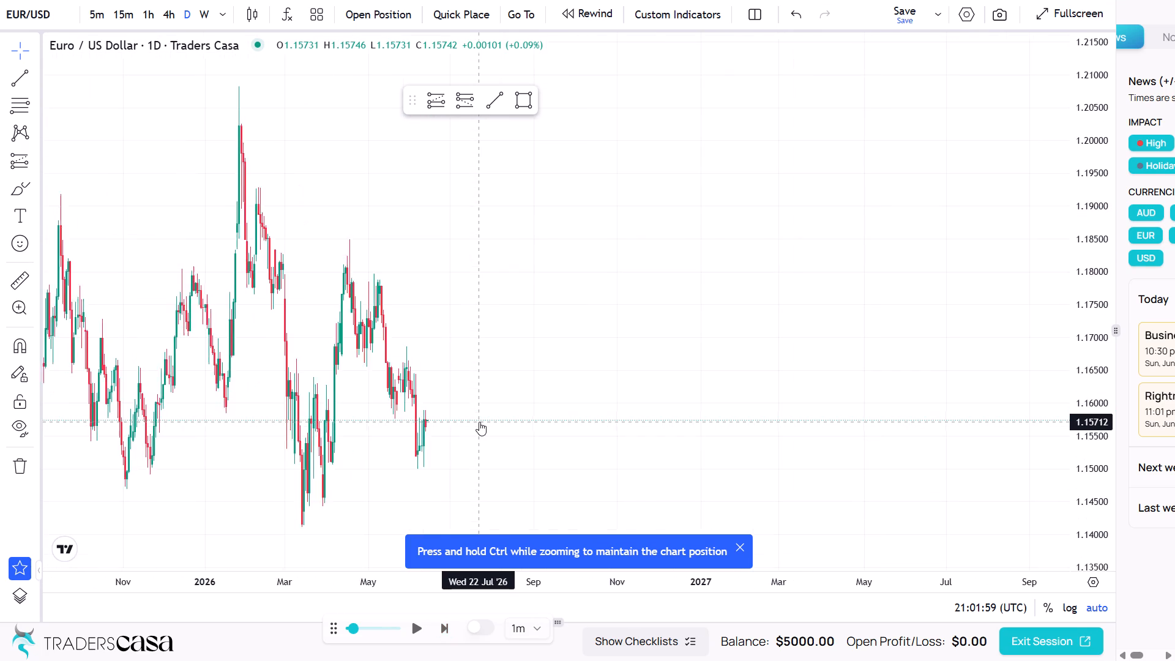
pyautogui.scroll(2, 479, 422)
pyautogui.hscroll(2, 479, 422)
pyautogui.scroll(2, 479, 422)
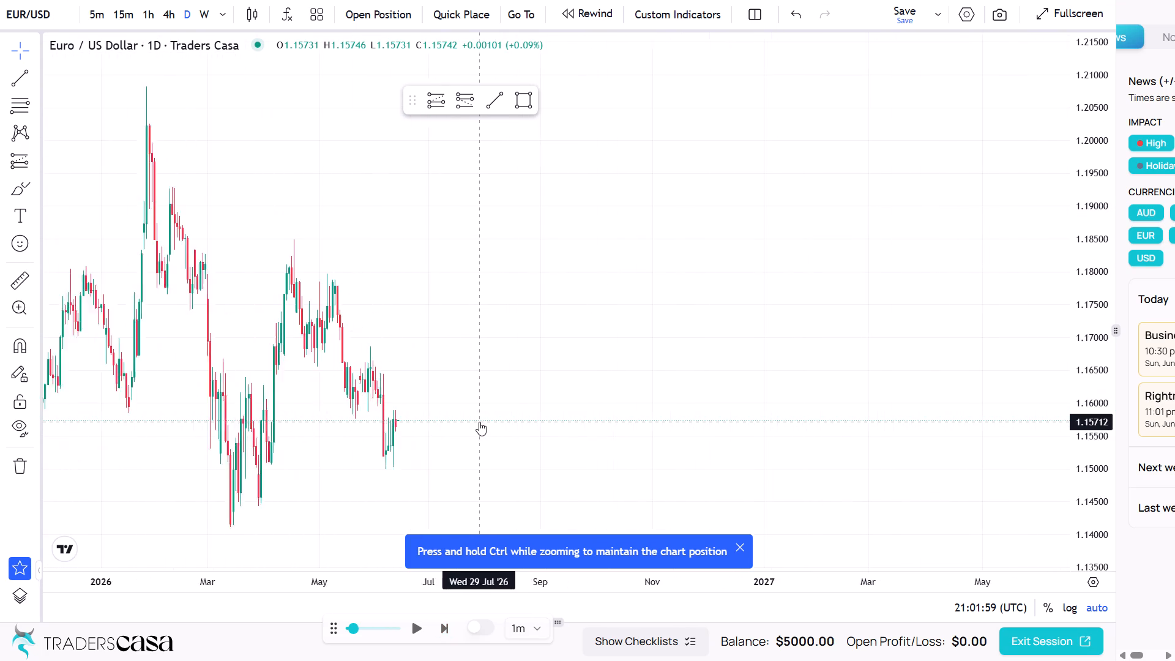
pyautogui.scroll(3, 479, 422)
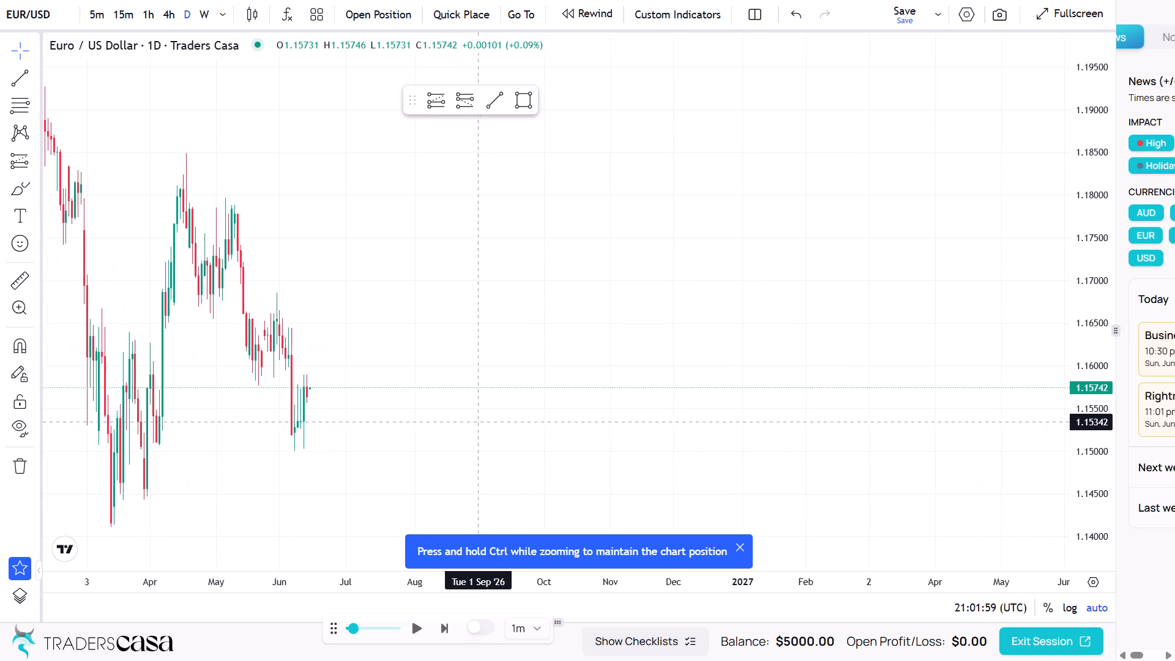
pyautogui.hscroll(5, 479, 422)
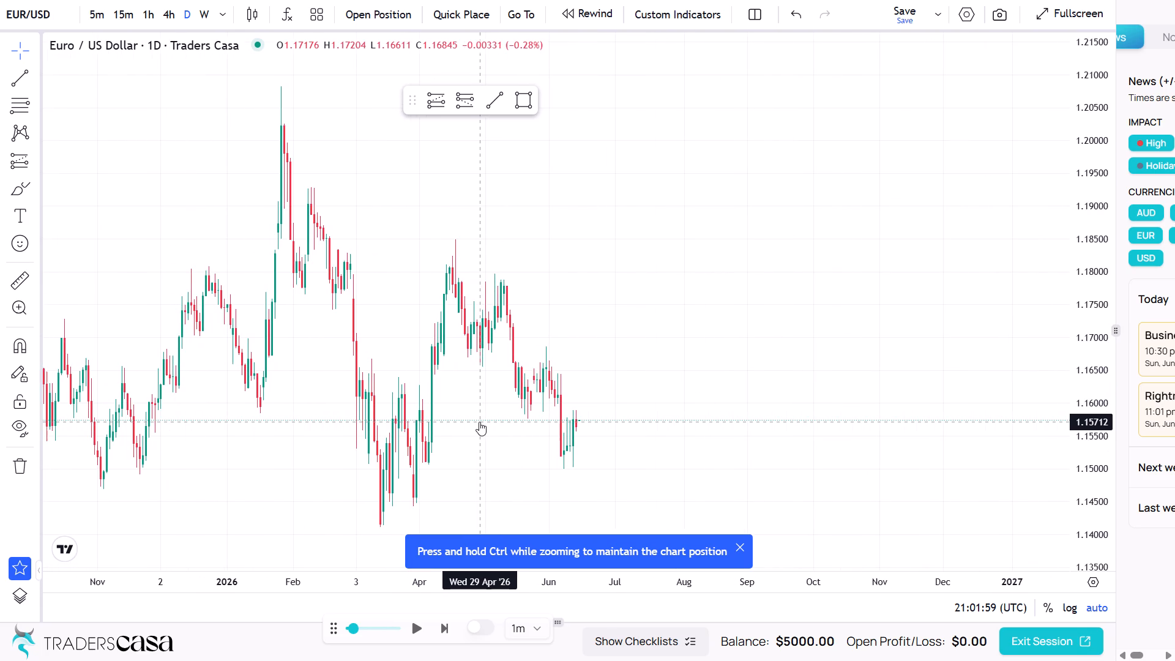
# Advance the replay by two more 1m steps.
pyautogui.click(446, 624)
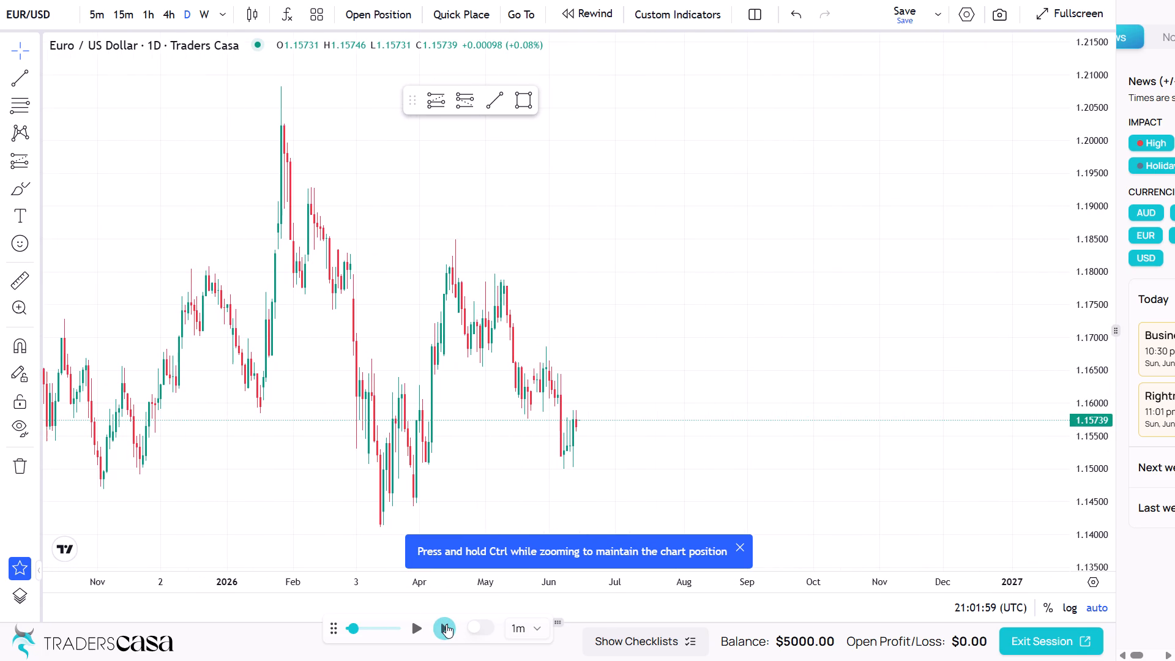
pyautogui.click(446, 624)
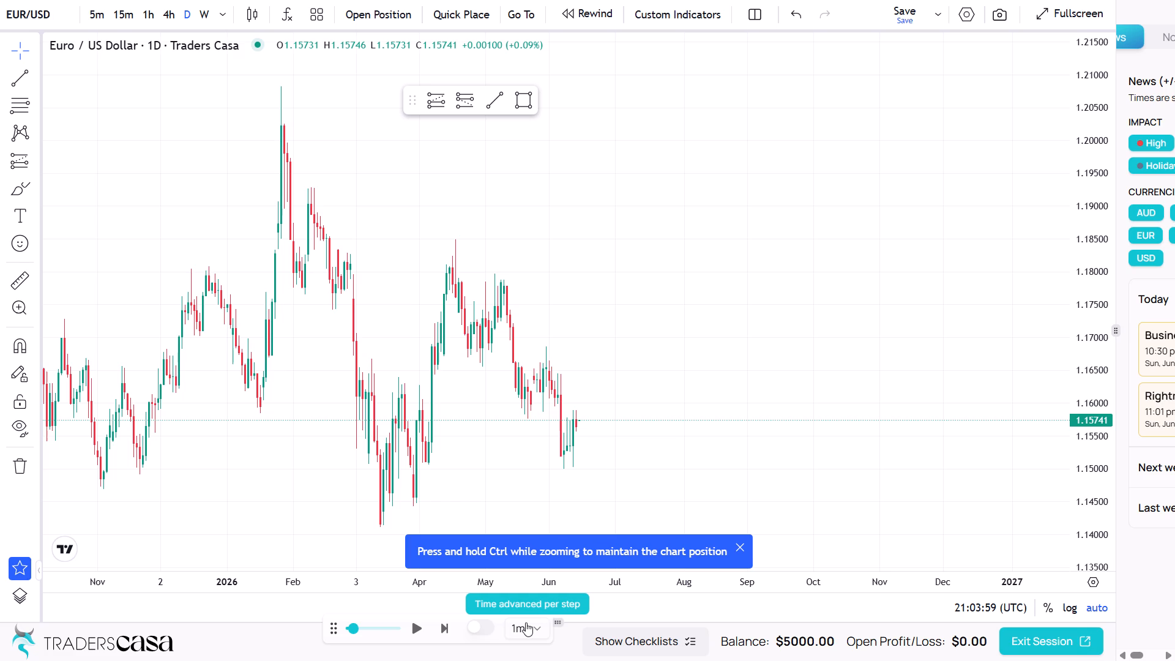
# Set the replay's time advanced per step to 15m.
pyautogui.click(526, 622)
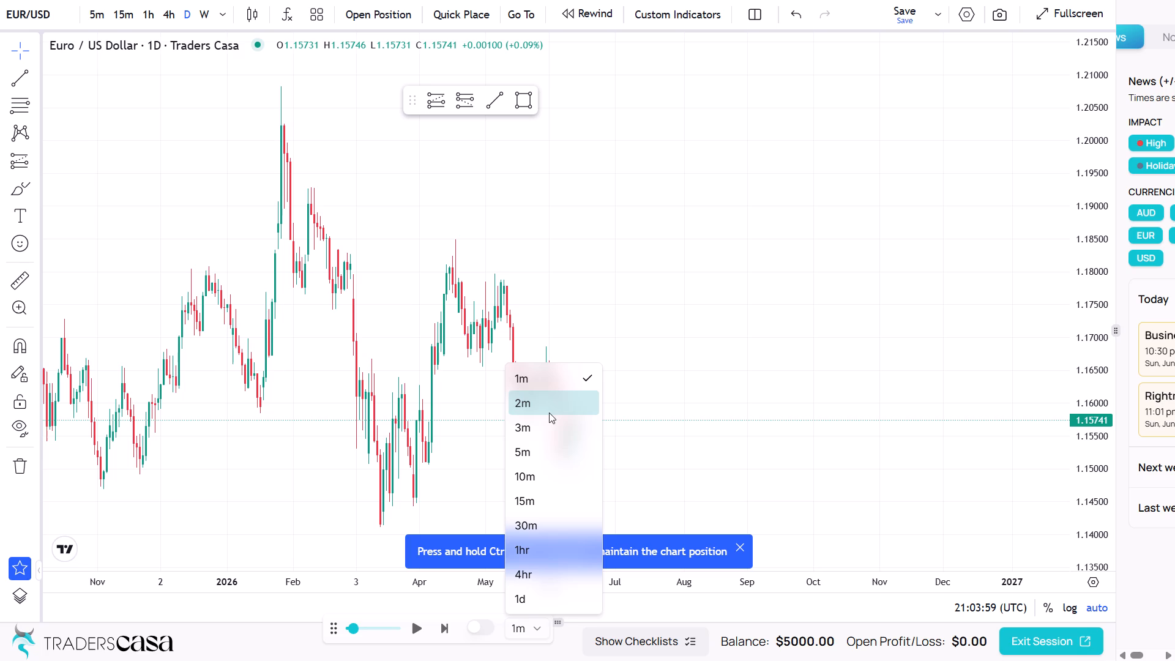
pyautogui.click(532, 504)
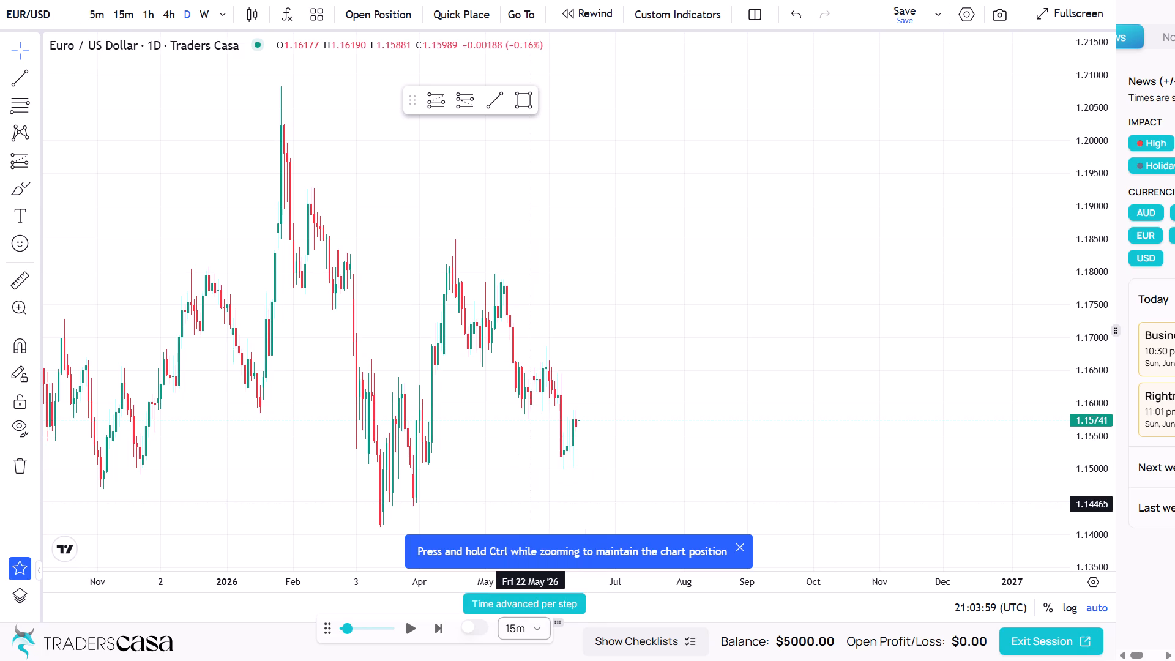
# Set the replay's time advanced per step to 5m.
pyautogui.click(526, 624)
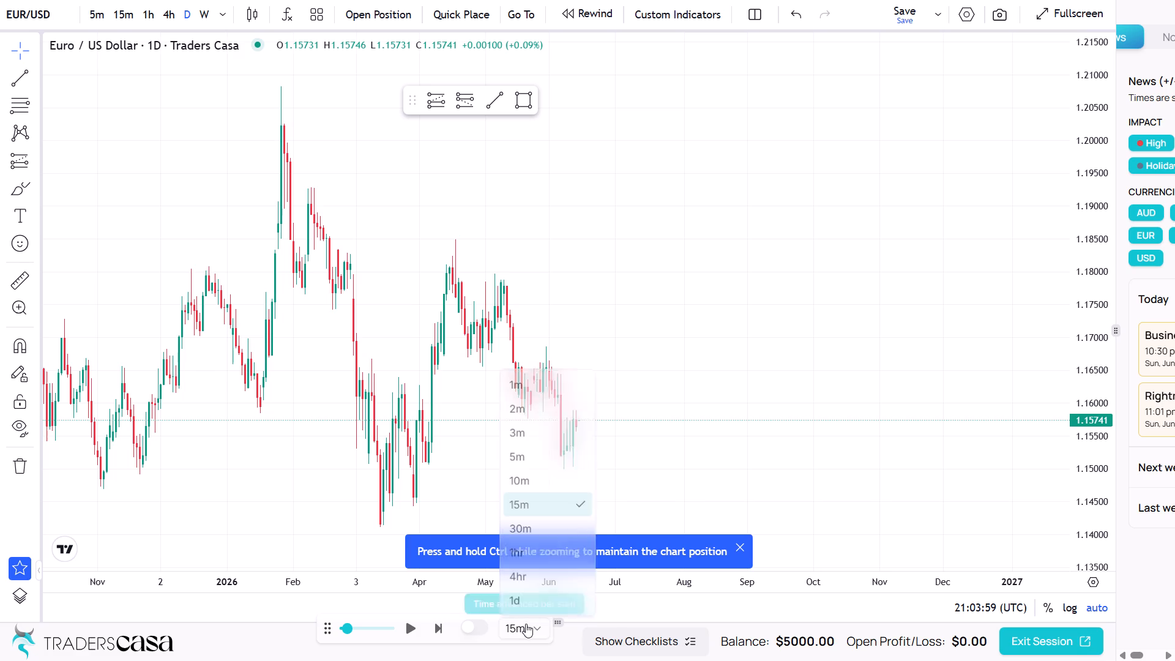
pyautogui.click(549, 449)
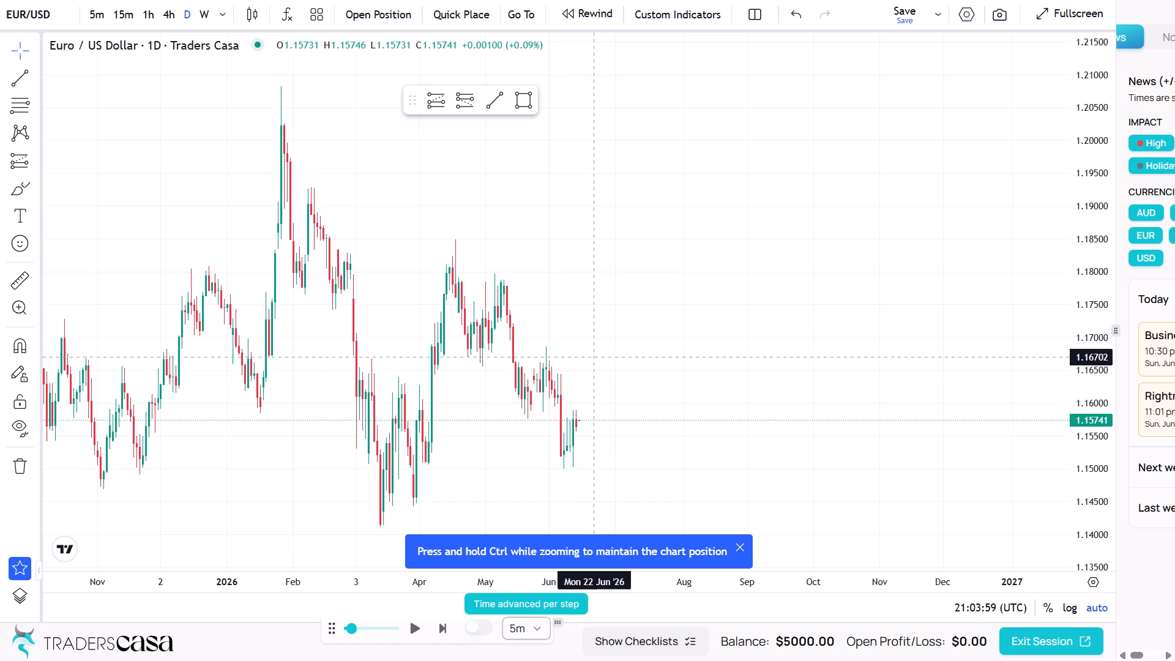
# Examine the wider daily EUR/USD price history back to 2024.
pyautogui.scroll(-2, 593, 357)
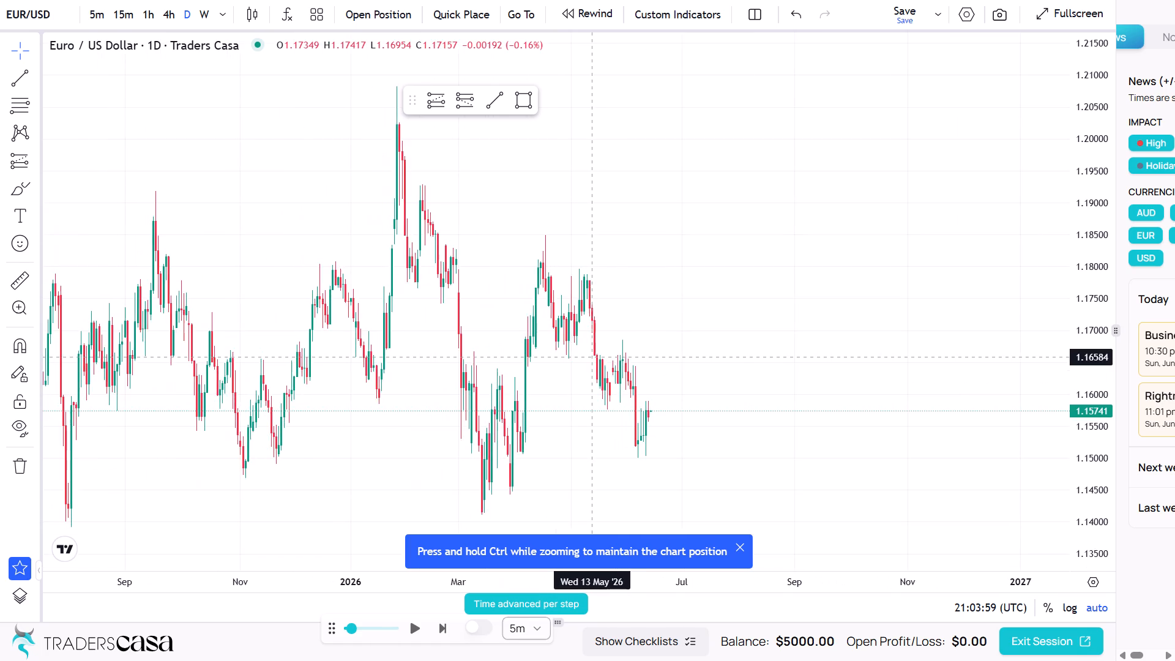
pyautogui.scroll(-4, 593, 357)
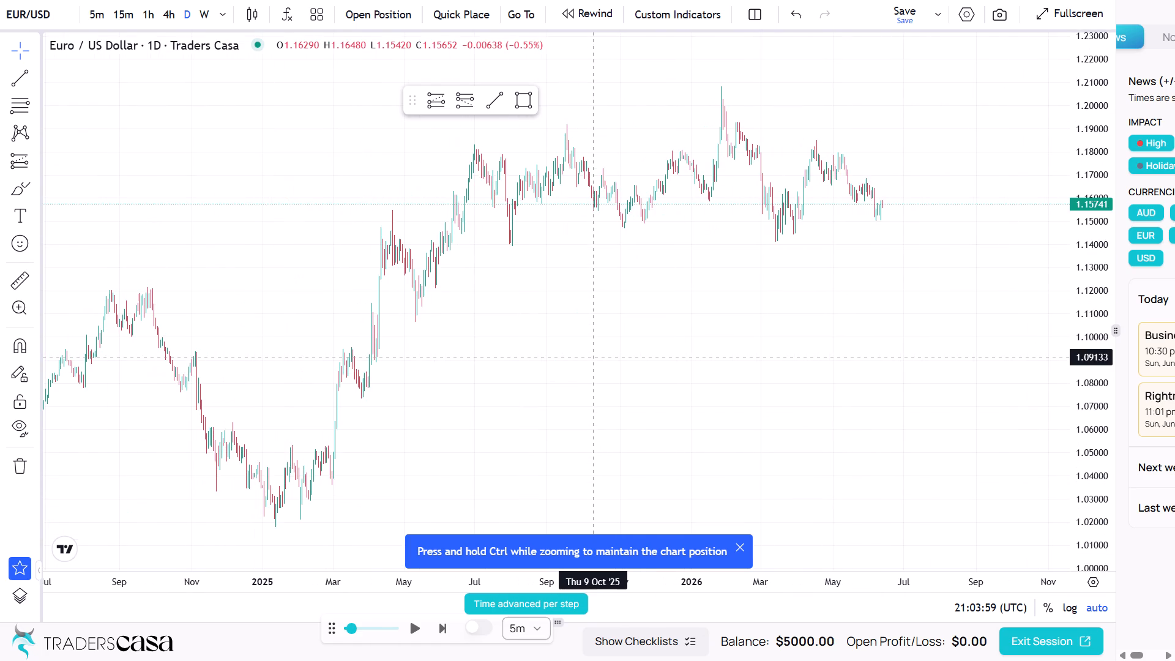
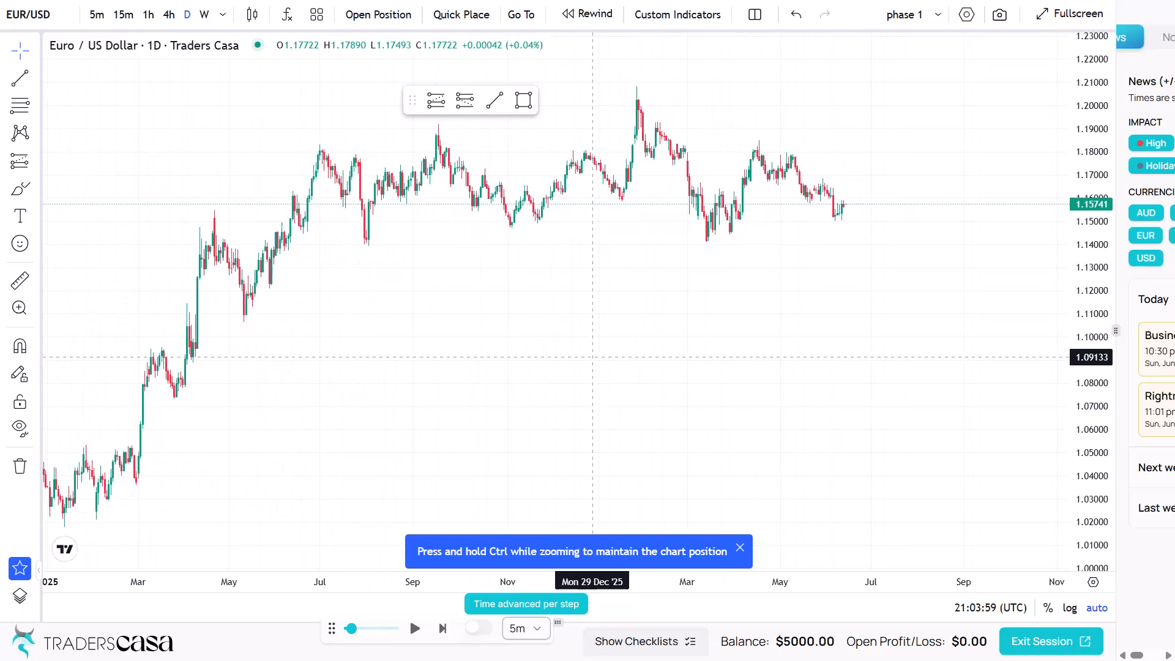
# Advance the EUR/USD replay by seven 5m steps on the daily chart.
pyautogui.scroll(1, 593, 357)
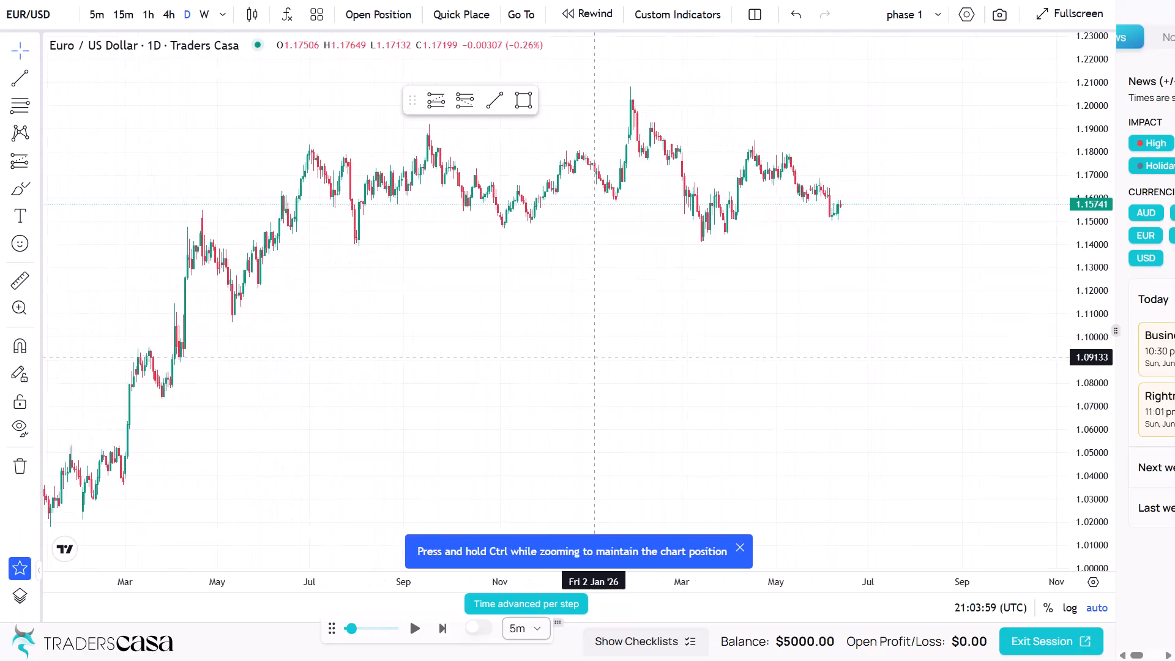
pyautogui.scroll(4, 593, 357)
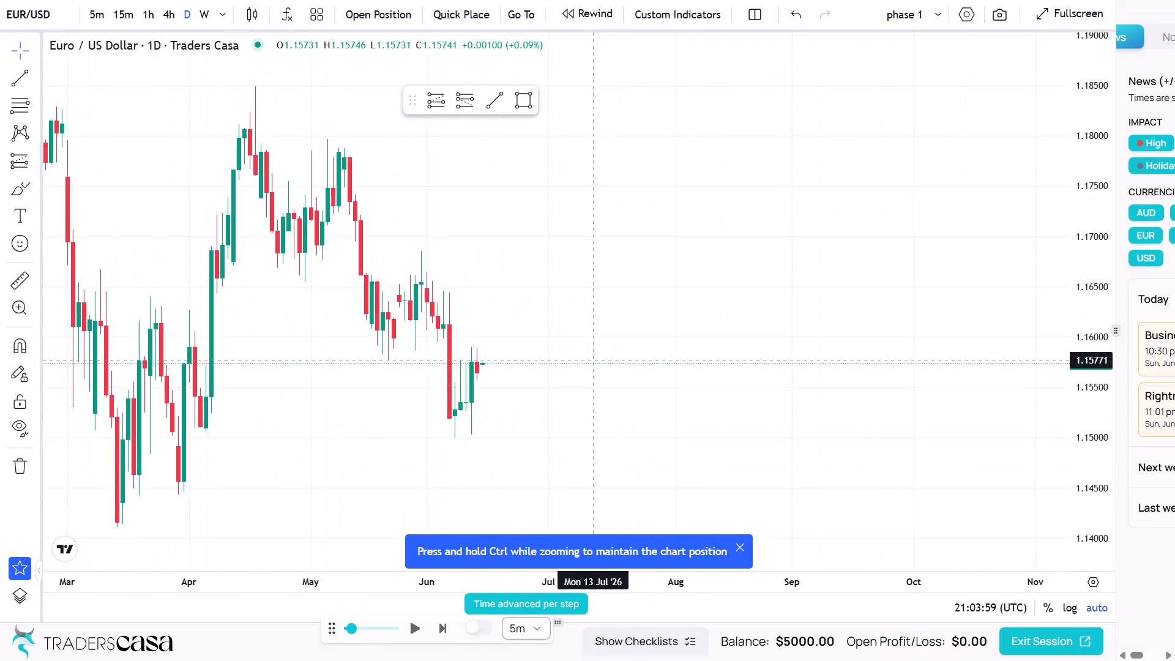
pyautogui.click(447, 630)
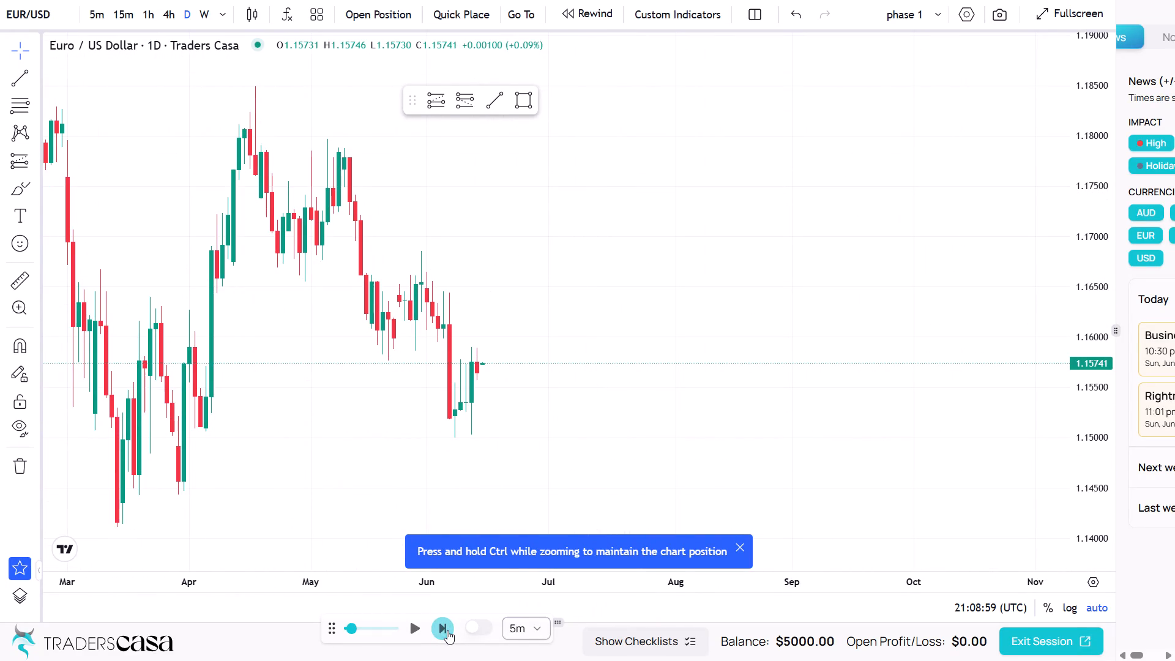
pyautogui.click(447, 630)
pyautogui.doubleClick(447, 630)
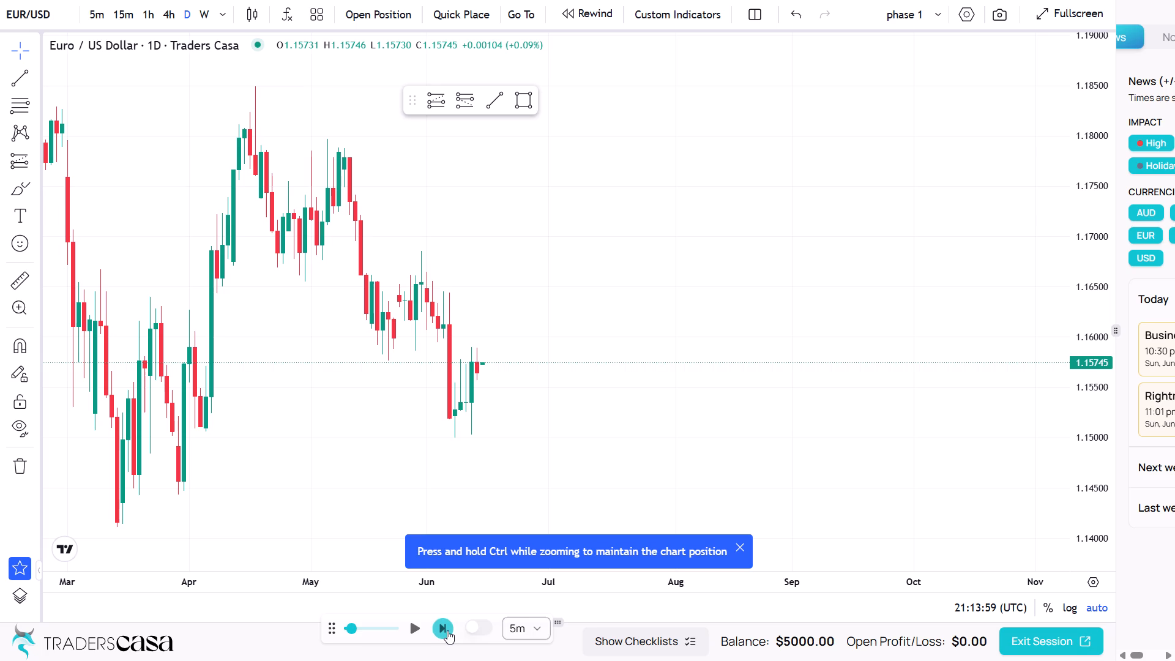
pyautogui.click(447, 630)
pyautogui.click(447, 630)
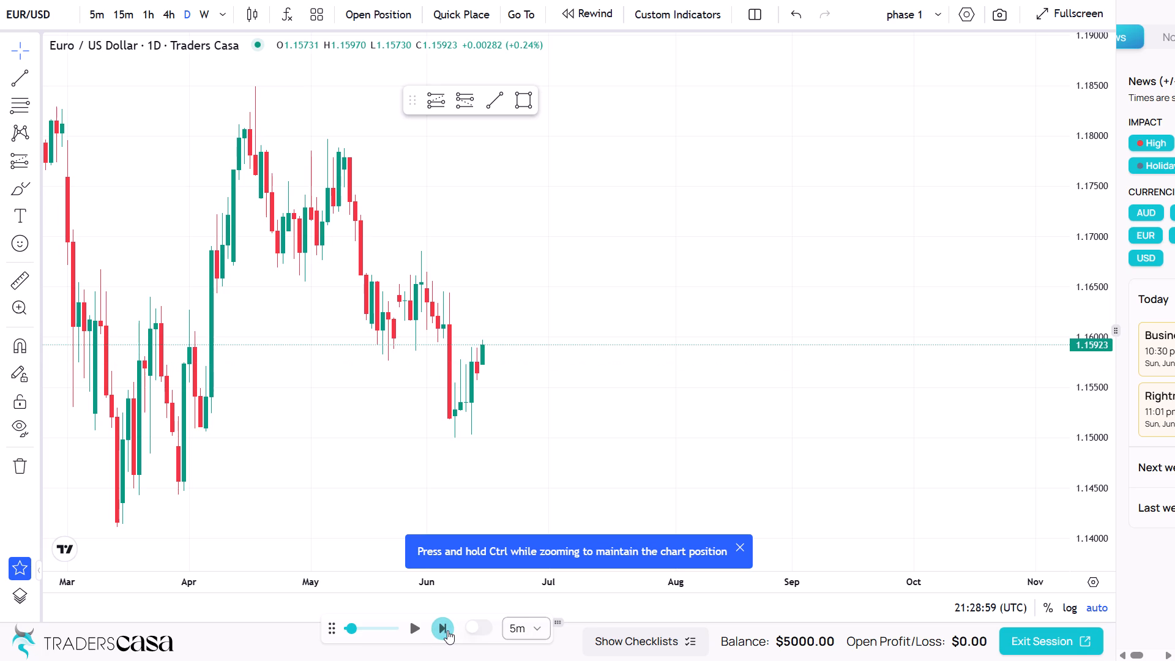
pyautogui.click(447, 630)
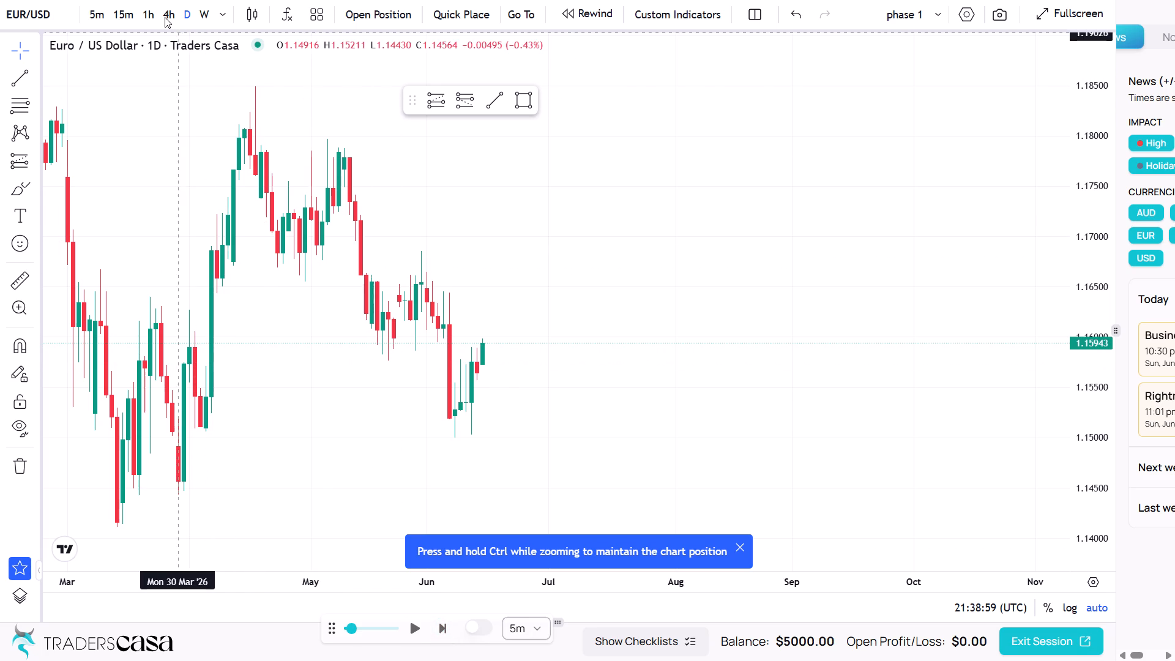
# Switch the EUR/USD chart to the 1-hour timeframe.
pyautogui.click(515, 623)
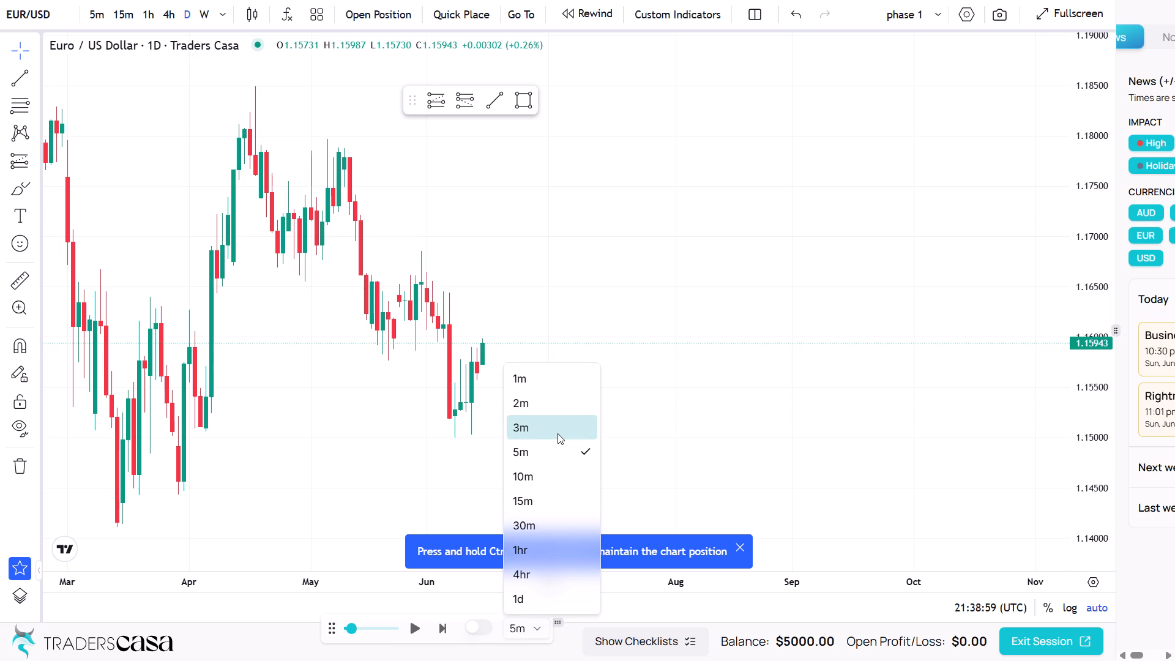
pyautogui.click(150, 10)
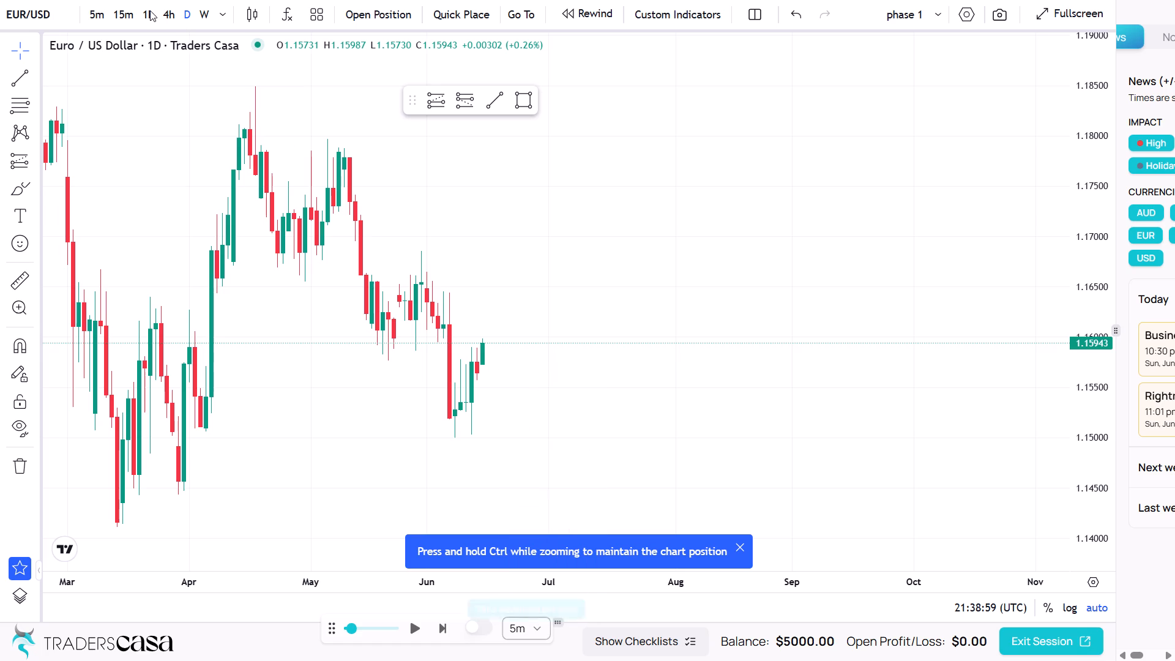
pyautogui.click(150, 10)
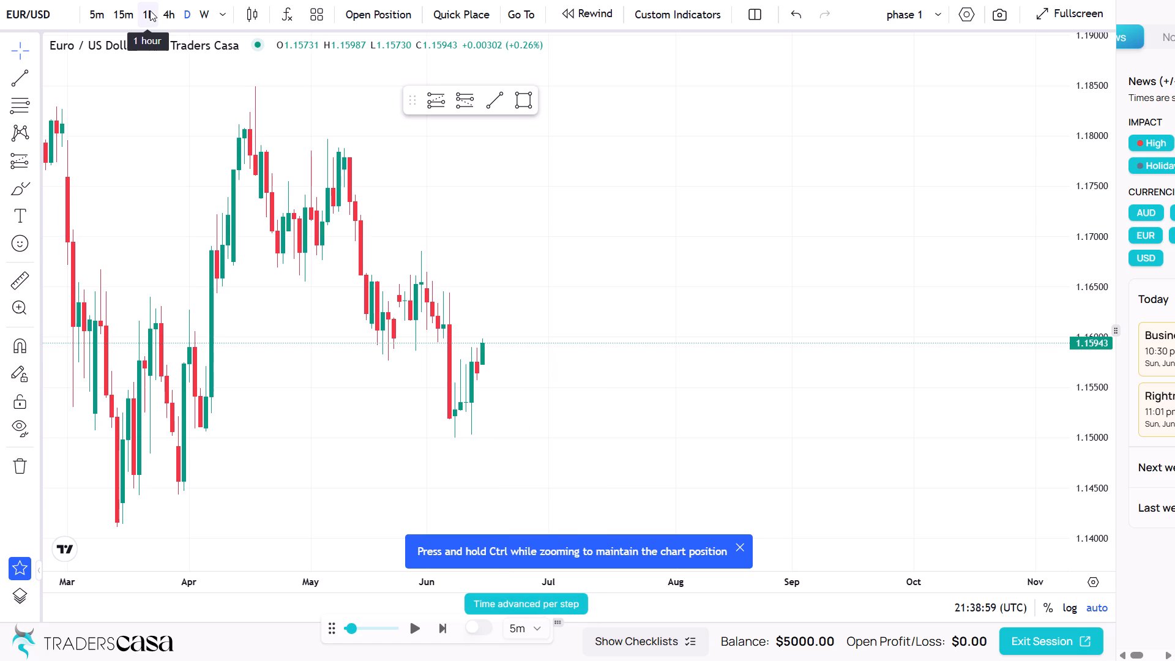
# Examine the hourly EUR/USD price action from late April up to the latest candle in mid-June.
pyautogui.scroll(-2, 354, 283)
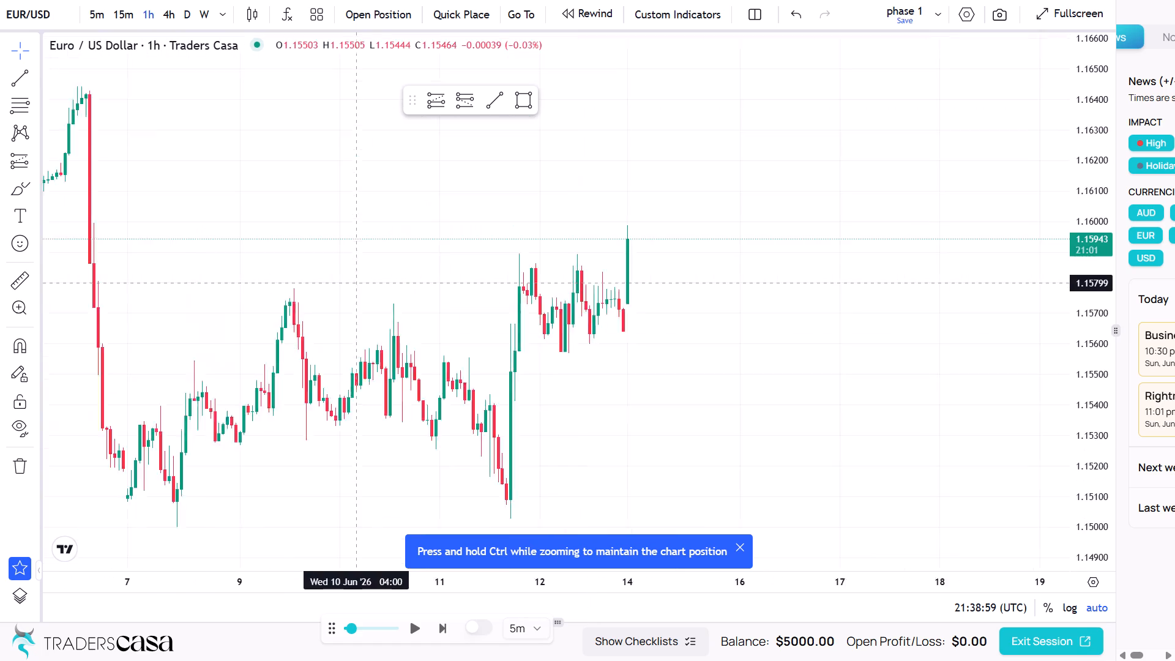
pyautogui.scroll(-8, 354, 283)
pyautogui.scroll(2, 354, 283)
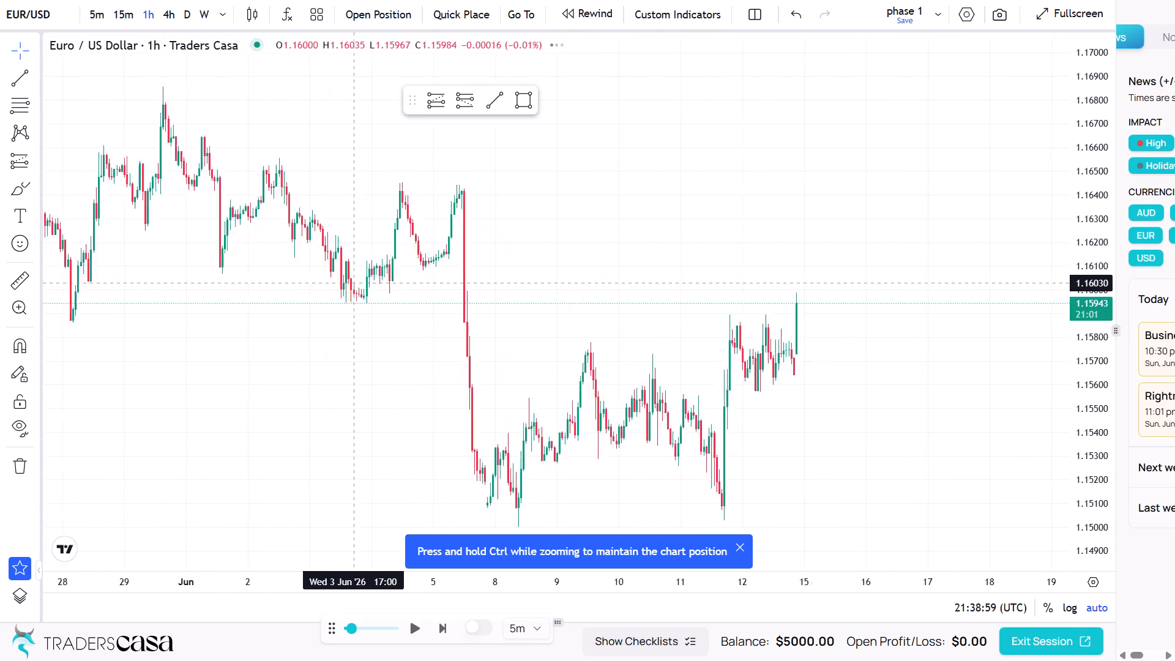
pyautogui.scroll(10, 354, 283)
pyautogui.scroll(-4, 354, 283)
pyautogui.hscroll(-2, 354, 283)
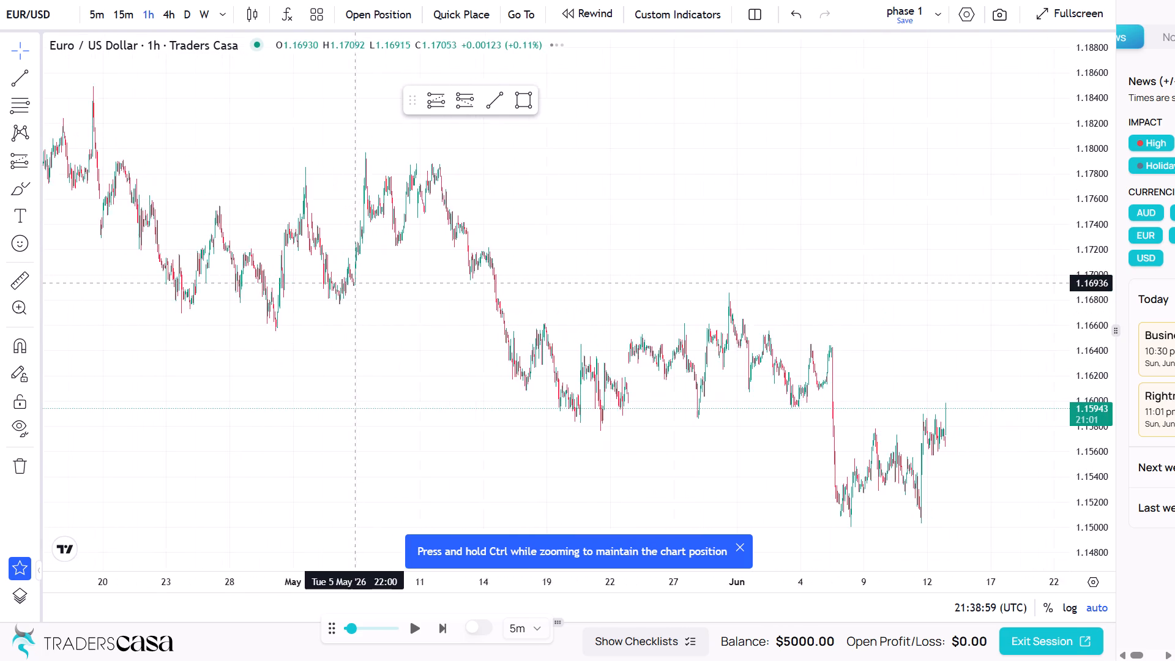
pyautogui.hscroll(-3, 354, 283)
pyautogui.scroll(2, 644, 396)
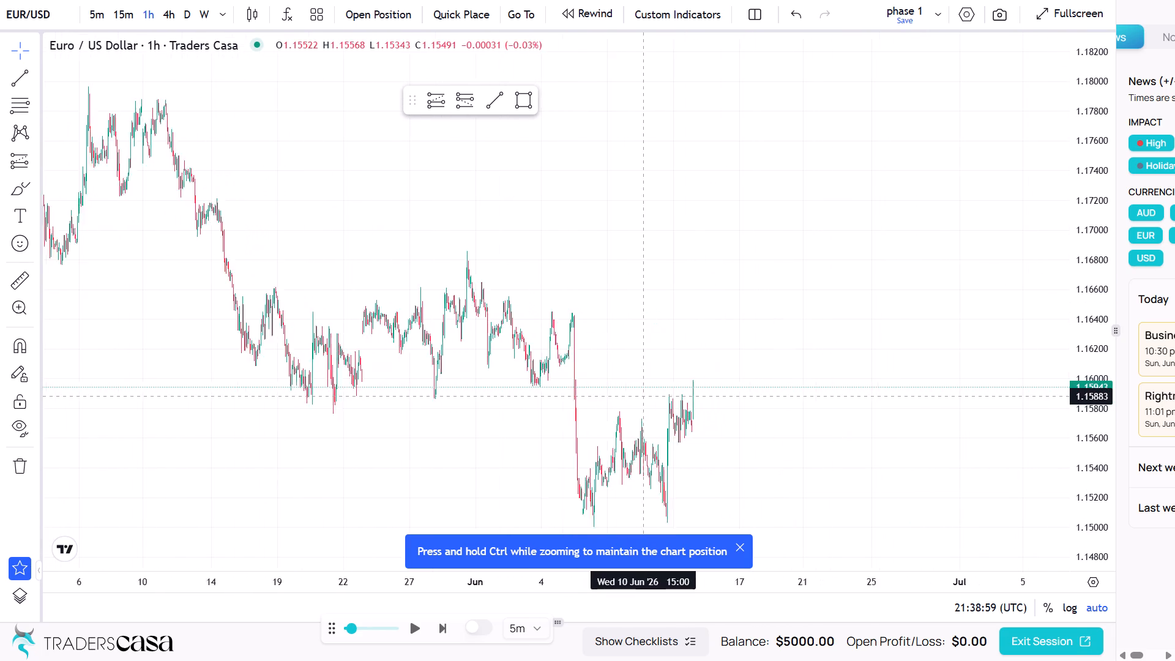
pyautogui.scroll(5, 644, 396)
pyautogui.hscroll(3, 644, 396)
pyautogui.scroll(4, 644, 396)
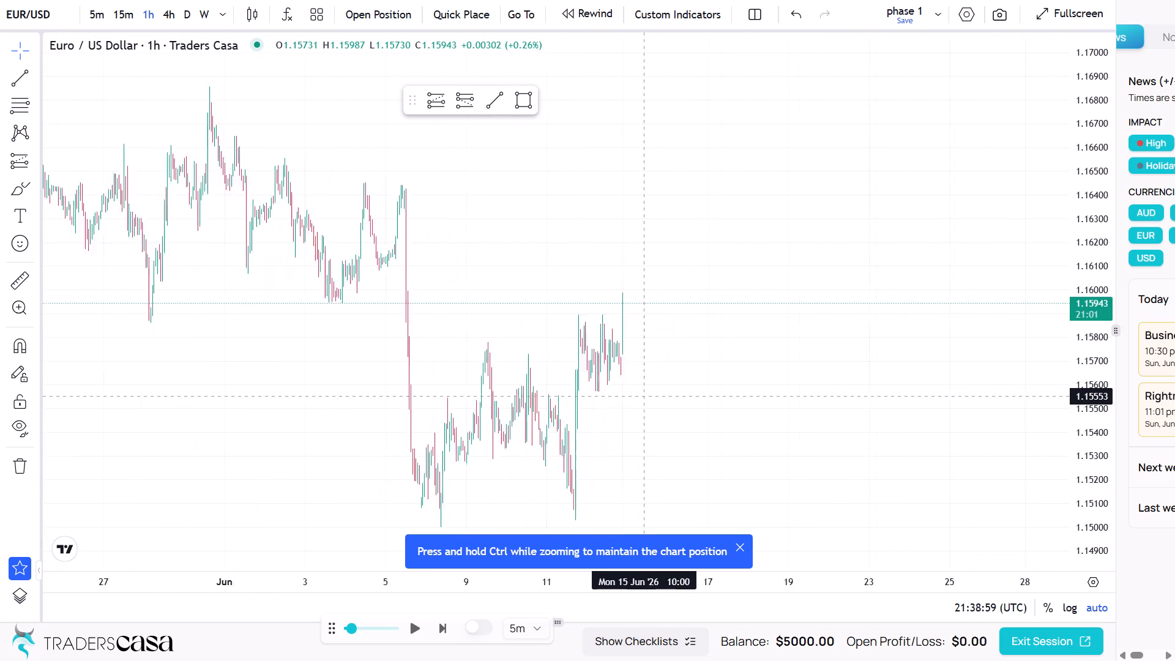
pyautogui.scroll(4, 644, 396)
pyautogui.hscroll(4, 644, 396)
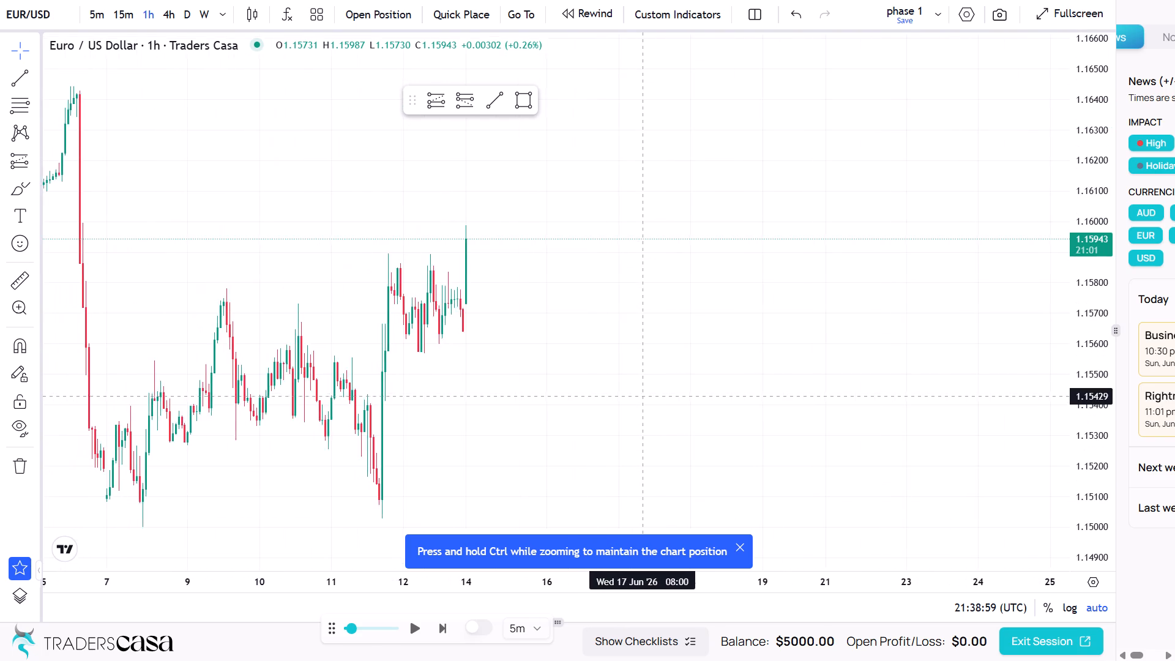
pyautogui.hscroll(1, 644, 396)
pyautogui.scroll(1, 644, 396)
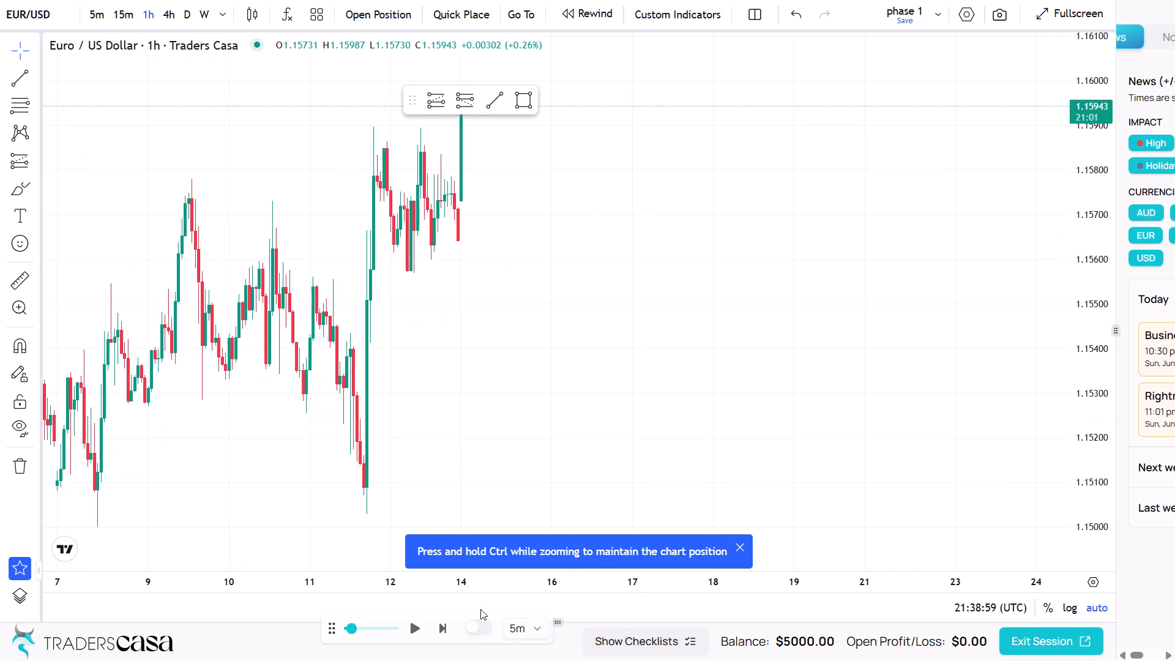
# Sync the replay's time per step with the chart's 1hr timeframe and advance the replay by one step.
pyautogui.click(472, 624)
pyautogui.click(530, 626)
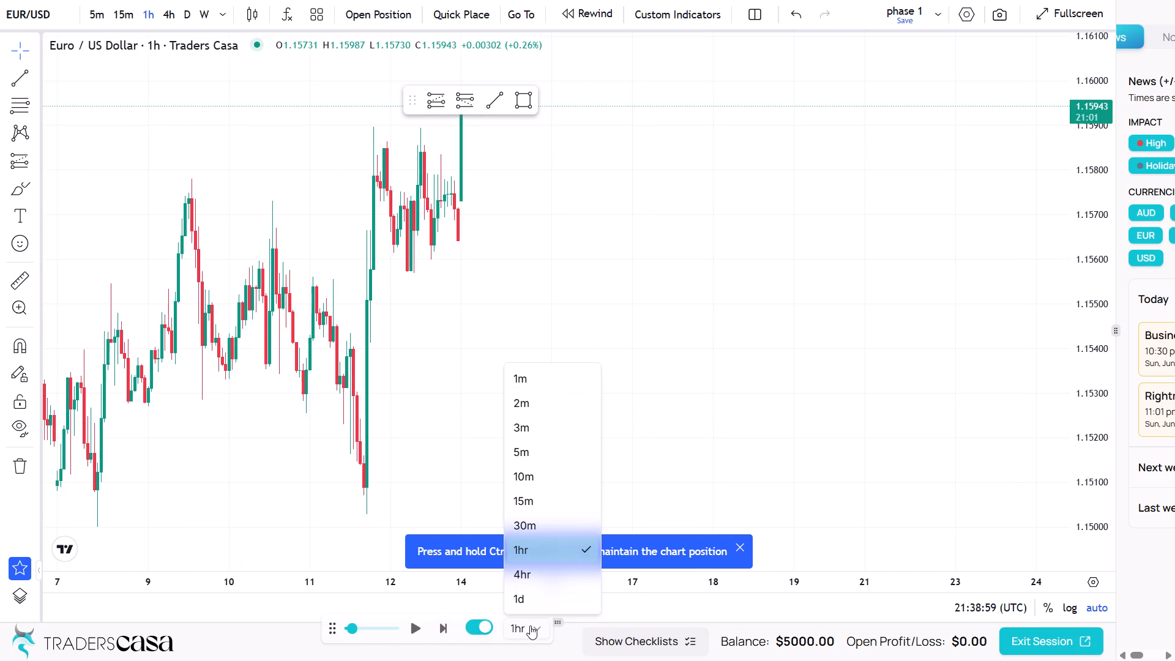
pyautogui.click(530, 626)
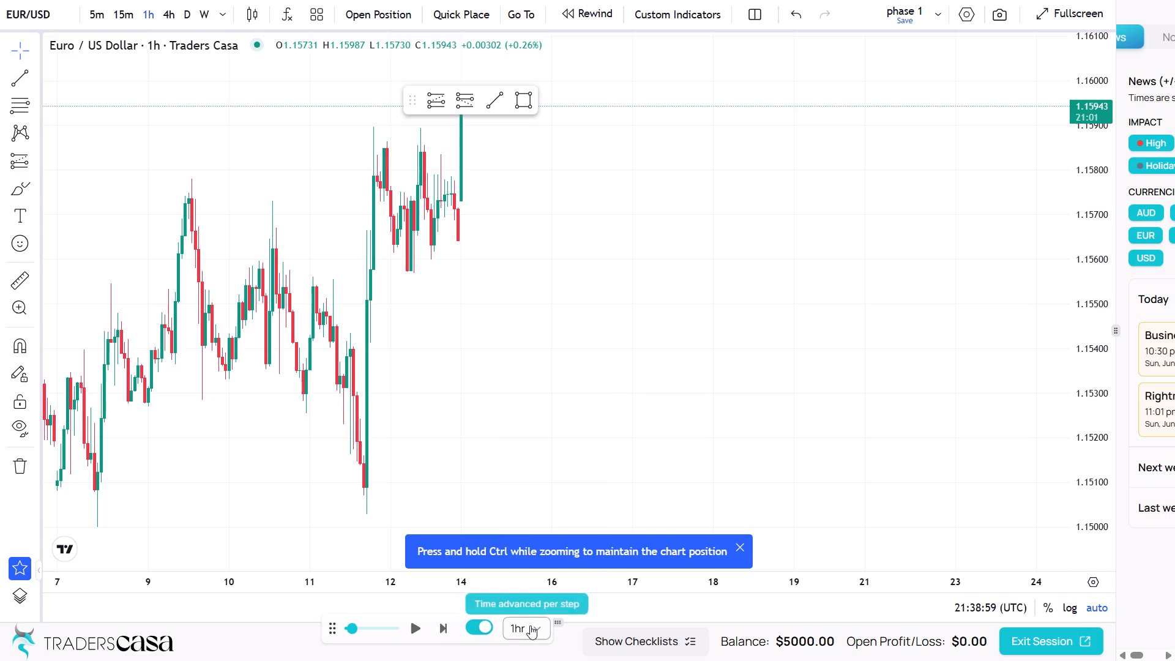
pyautogui.click(439, 623)
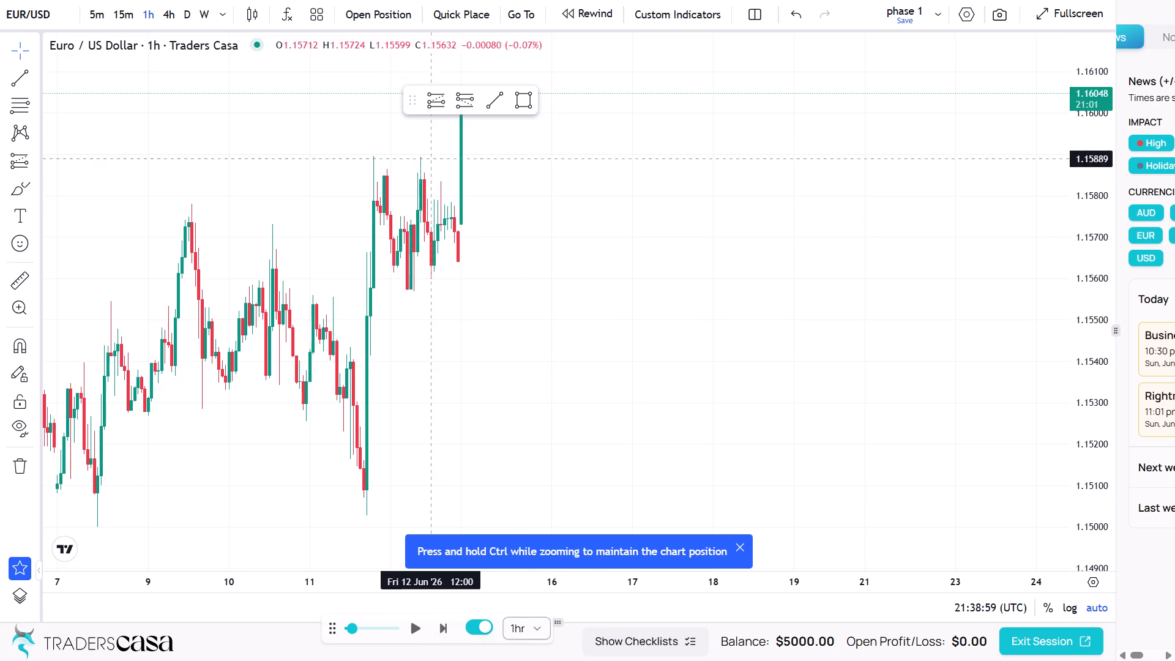
# Move the floating favourite drawing tools away from the latest candles to the chart area below the early June prices.
pyautogui.moveTo(414, 109); pyautogui.dragTo(175, 422)
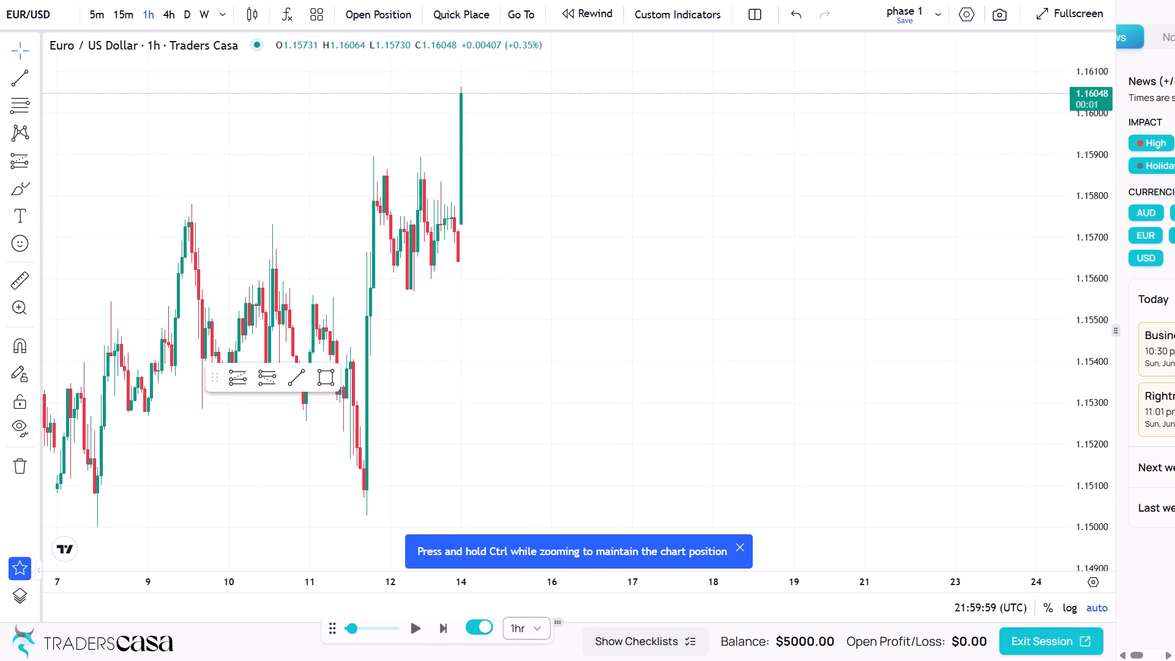
pyautogui.moveTo(175, 422); pyautogui.dragTo(127, 472)
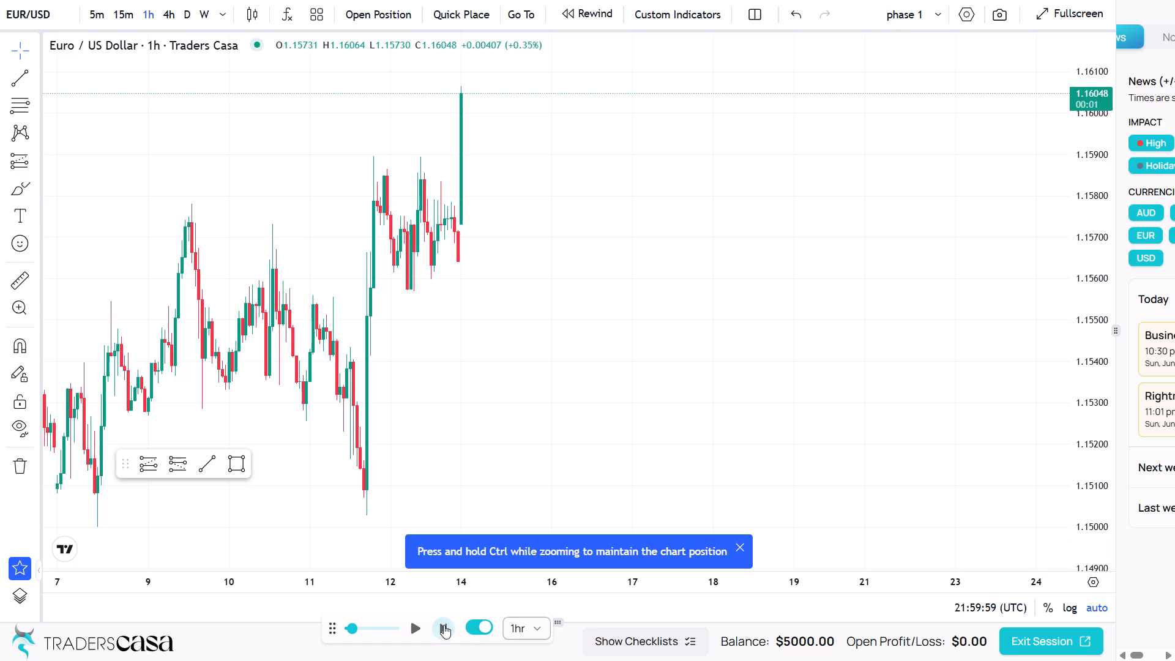
# Advance the replay by five 1hr steps.
pyautogui.click(444, 632)
pyautogui.click(444, 632)
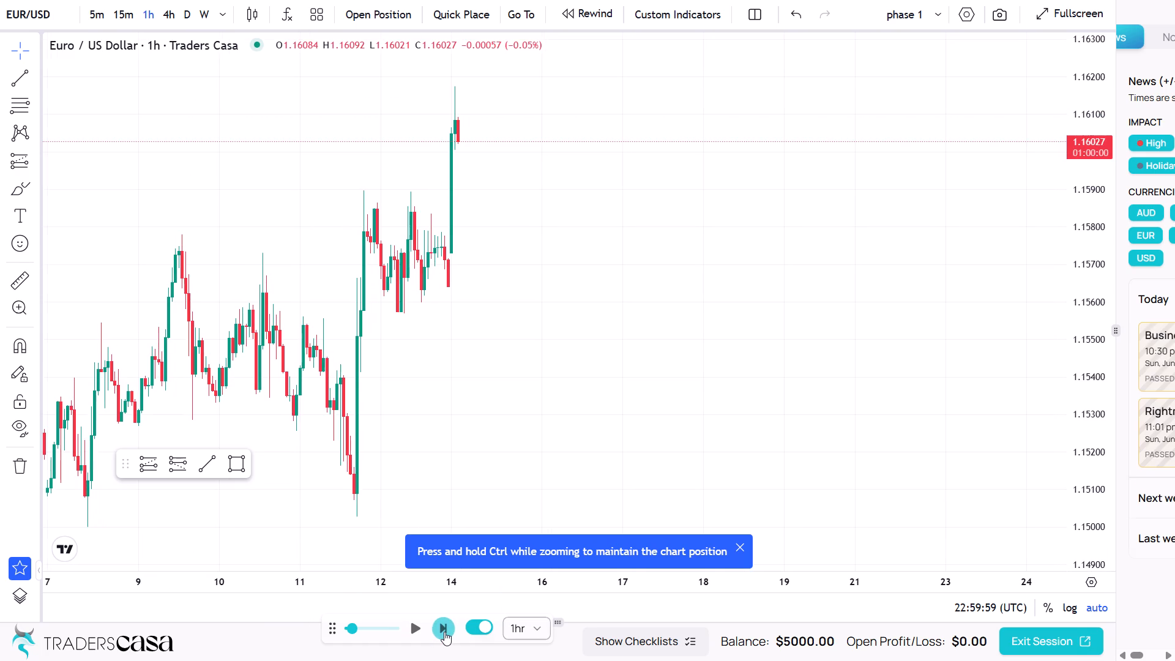
pyautogui.click(444, 632)
pyautogui.click(444, 632)
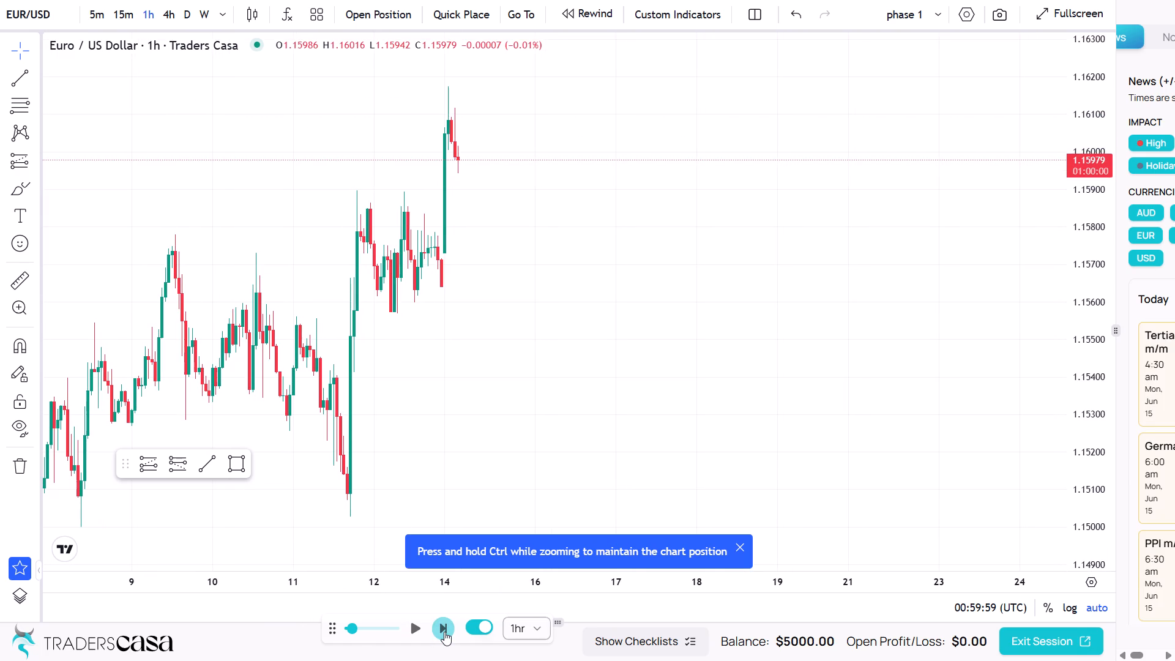
pyautogui.click(444, 632)
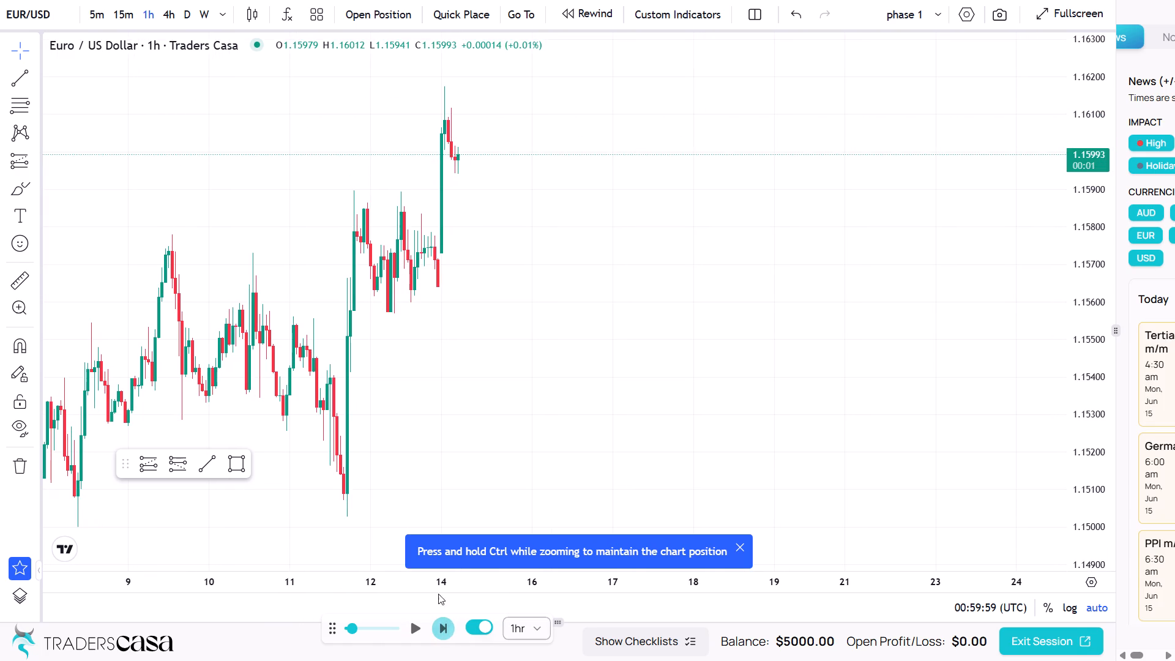
# Examine the wider hourly EUR/USD price history back to about 20 April.
pyautogui.scroll(-7, 453, 327)
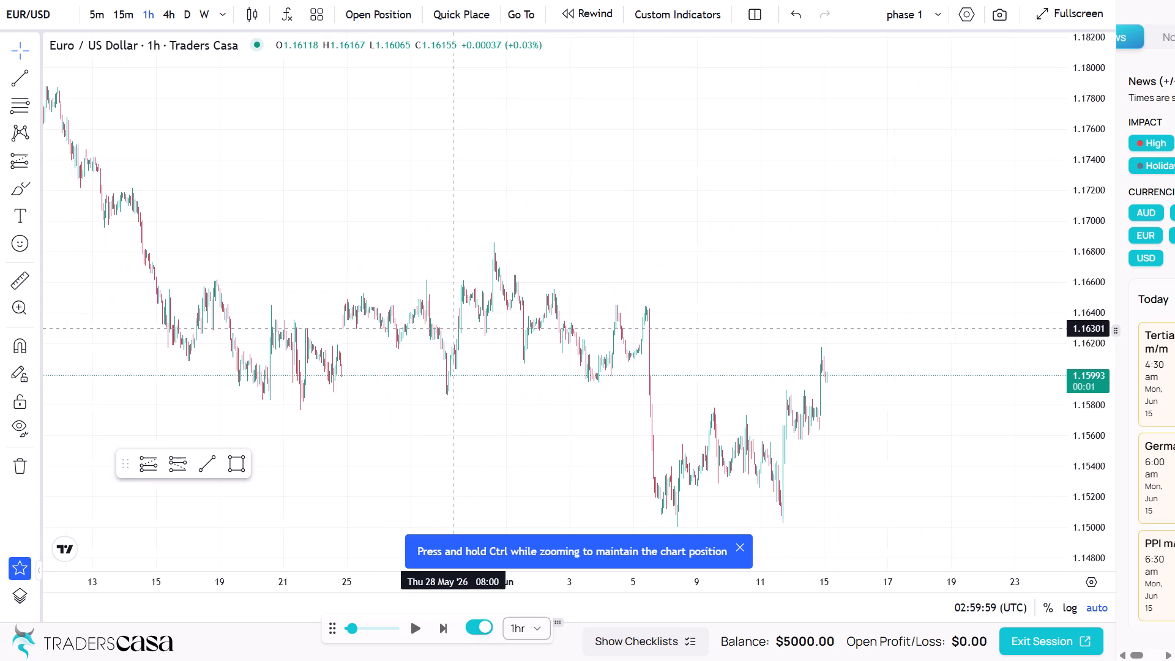
pyautogui.scroll(-2, 453, 327)
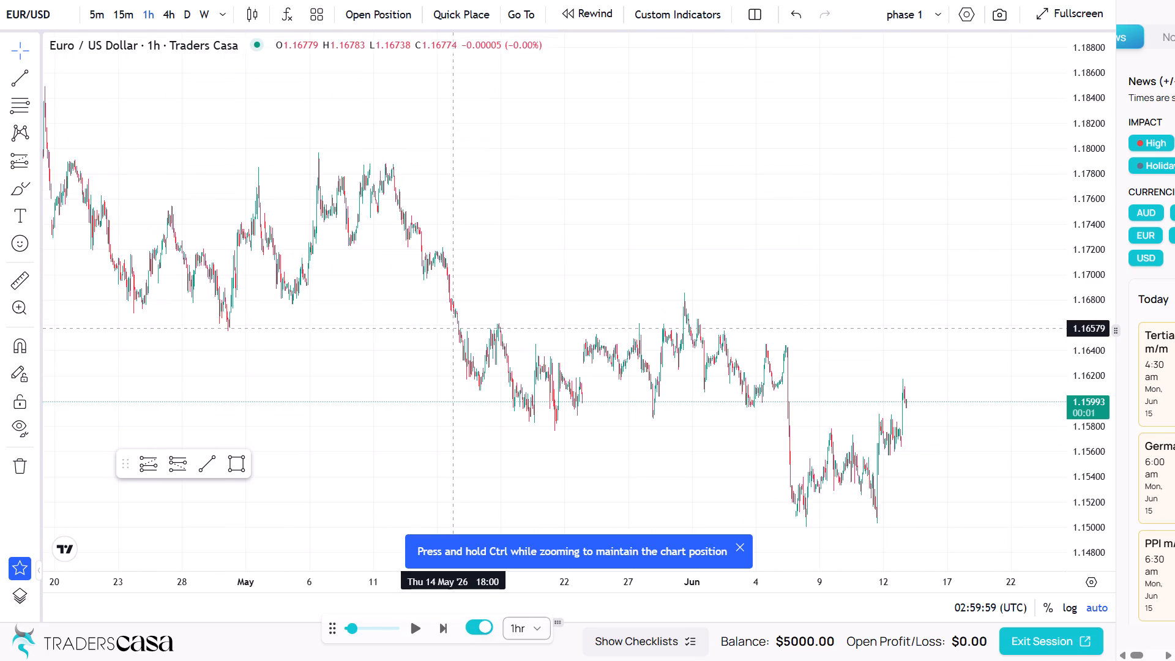
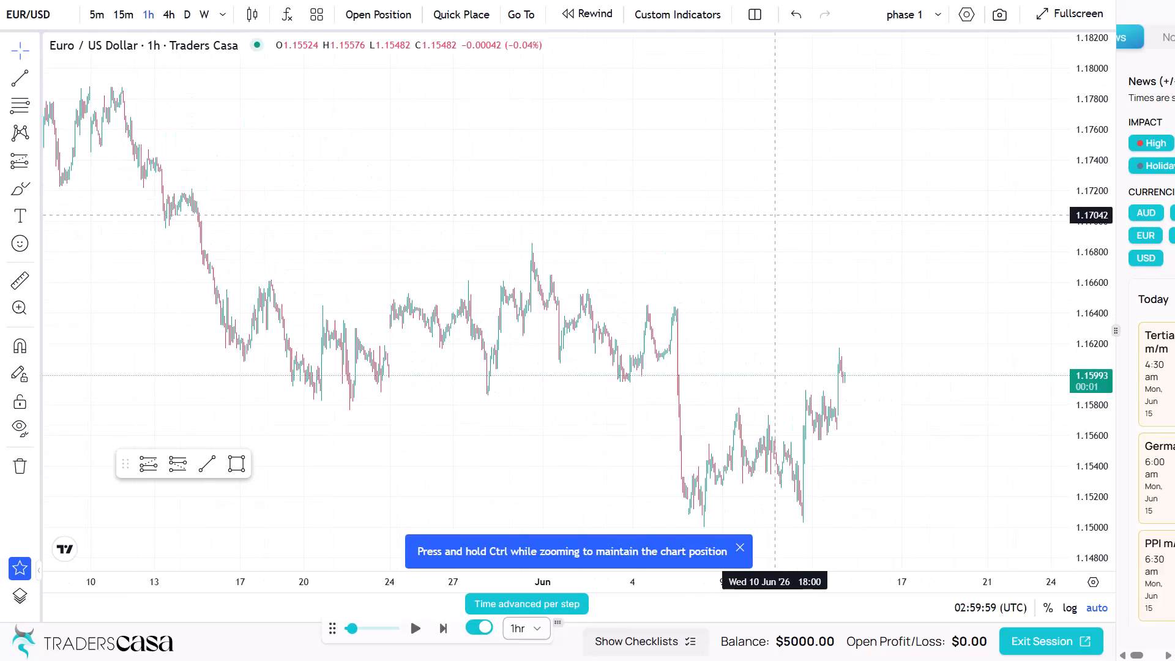
# Examine the hourly EUR/USD candles from early June up to the latest price.
pyautogui.scroll(5, 775, 215)
pyautogui.scroll(-1, 777, 218)
pyautogui.scroll(2, 777, 218)
pyautogui.scroll(-2, 777, 218)
pyautogui.scroll(2, 777, 218)
pyautogui.scroll(-1, 777, 218)
pyautogui.scroll(1, 777, 218)
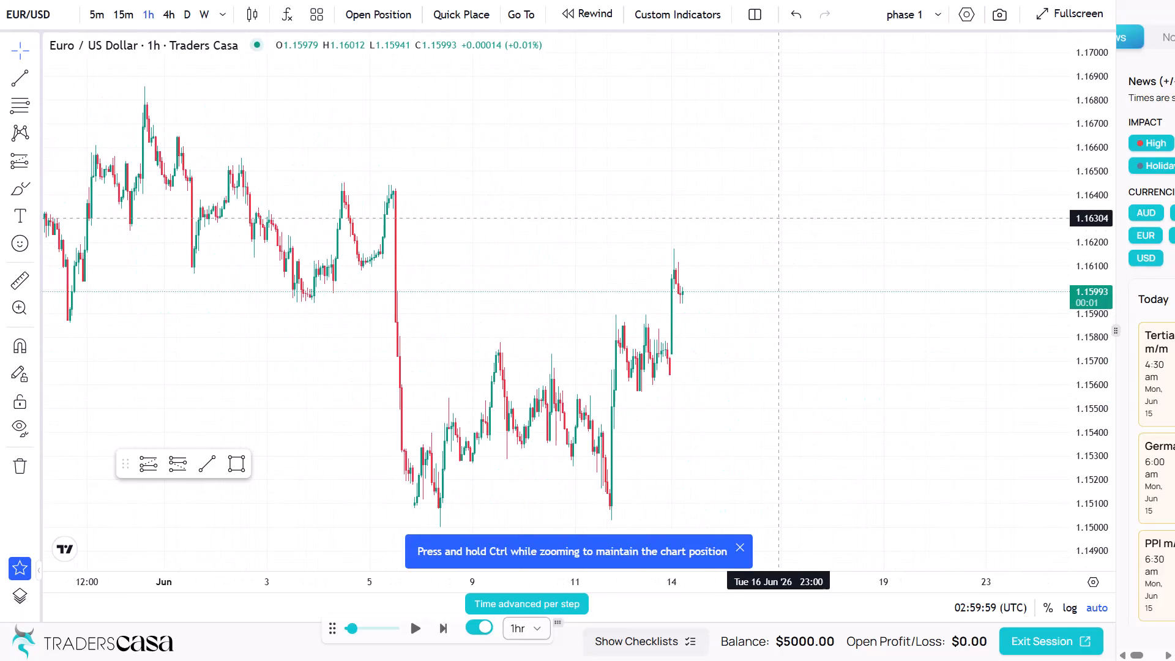
pyautogui.scroll(-1, 778, 220)
pyautogui.scroll(7, 778, 220)
pyautogui.scroll(-2, 778, 220)
pyautogui.scroll(1, 778, 220)
pyautogui.scroll(-4, 778, 220)
pyautogui.scroll(5, 778, 220)
pyautogui.moveTo(674, 240); pyautogui.dragTo(961, 226)
pyautogui.moveTo(587, 212); pyautogui.dragTo(729, 204)
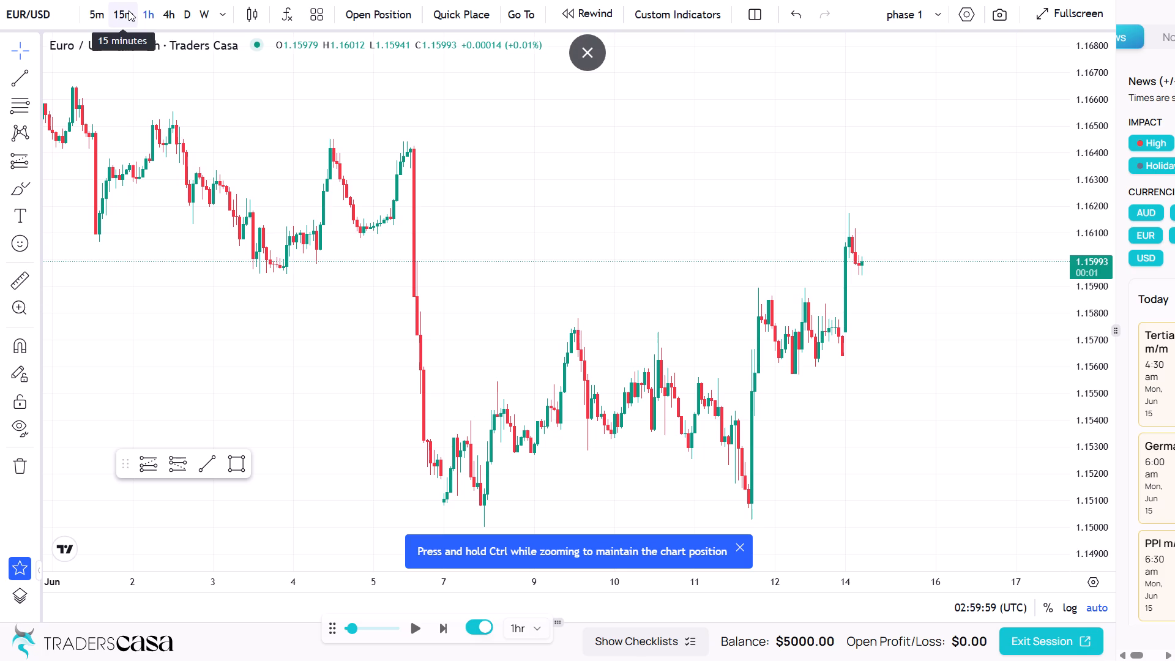
# Examine the wider hourly EUR/USD price history back to January 2026.
pyautogui.scroll(-10, 507, 127)
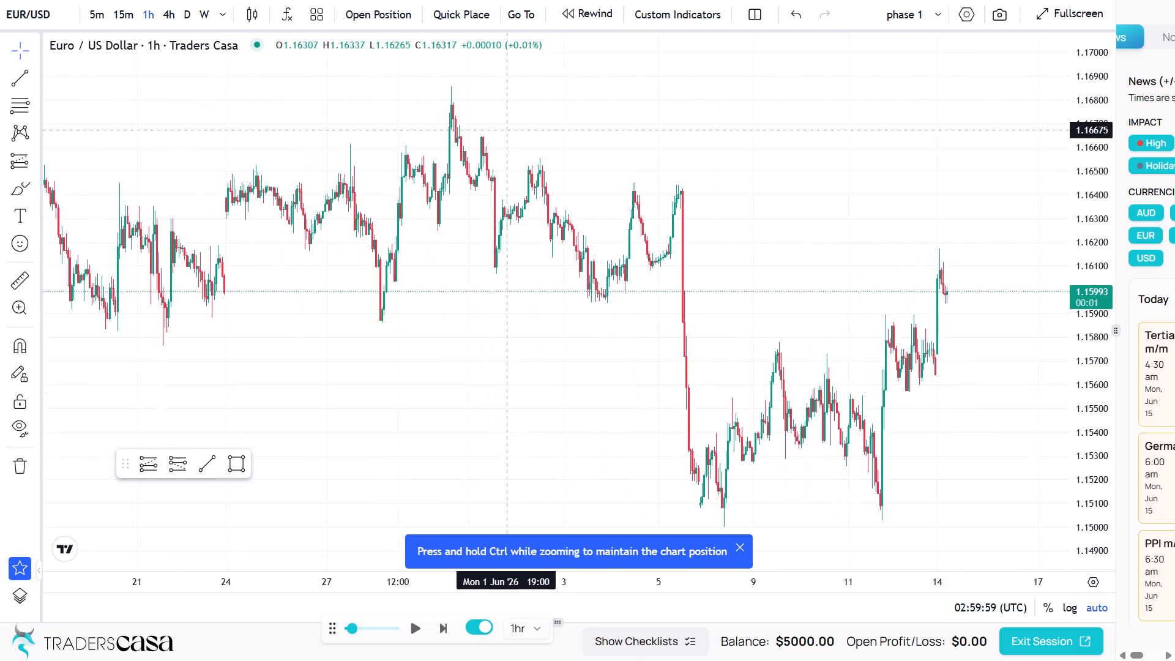
pyautogui.scroll(-16, 503, 132)
pyautogui.scroll(2, 502, 138)
pyautogui.scroll(-1, 502, 138)
pyautogui.scroll(5, 502, 138)
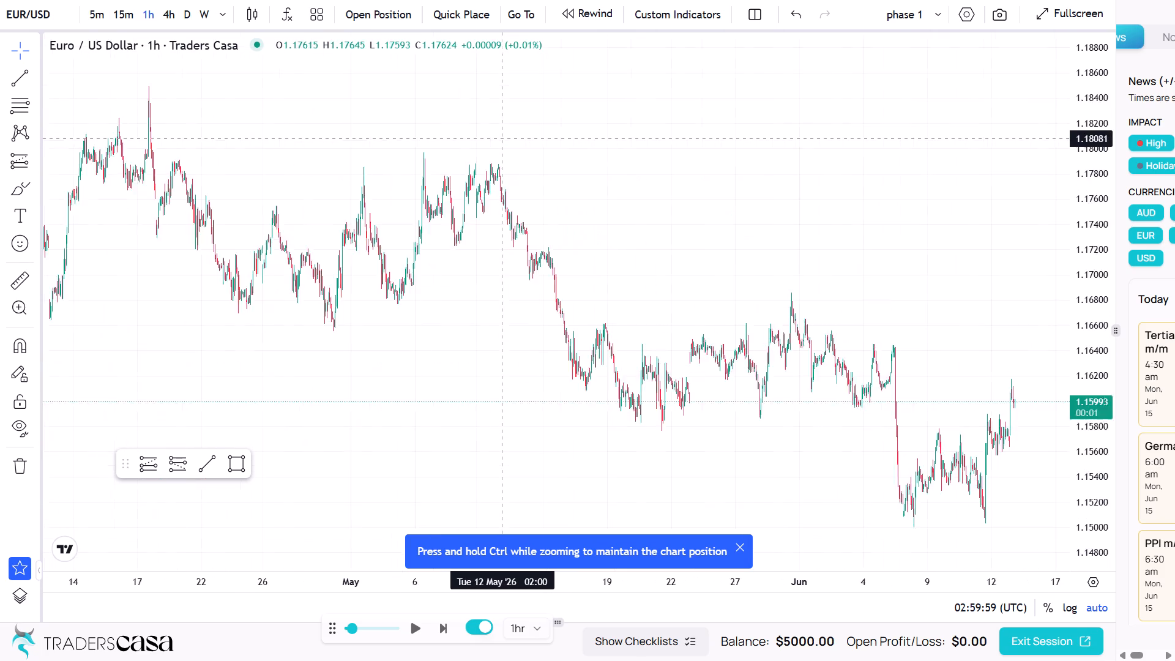
pyautogui.scroll(-1, 502, 138)
pyautogui.scroll(3, 502, 138)
pyautogui.scroll(-1, 502, 138)
pyautogui.scroll(1, 502, 138)
pyautogui.scroll(-4, 502, 138)
pyautogui.scroll(1, 502, 138)
pyautogui.scroll(-2, 502, 138)
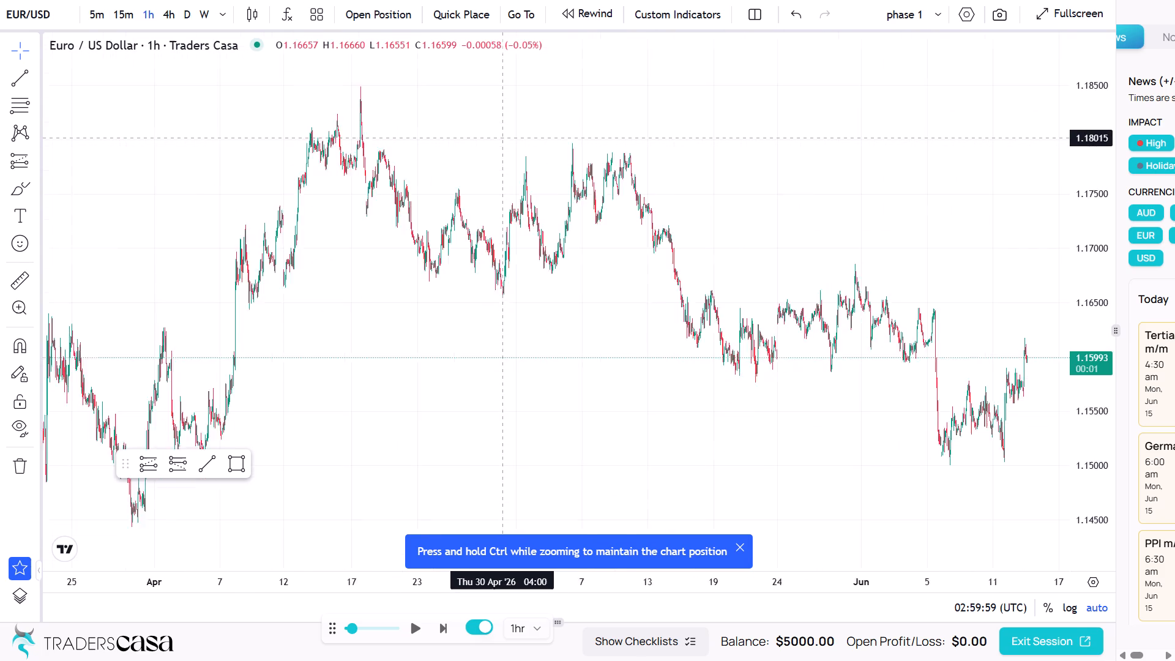
pyautogui.scroll(-2, 502, 138)
pyautogui.scroll(1, 502, 138)
pyautogui.scroll(-5, 502, 138)
pyautogui.scroll(1, 502, 138)
pyautogui.scroll(-7, 502, 138)
pyautogui.scroll(3, 502, 138)
pyautogui.scroll(-7, 502, 138)
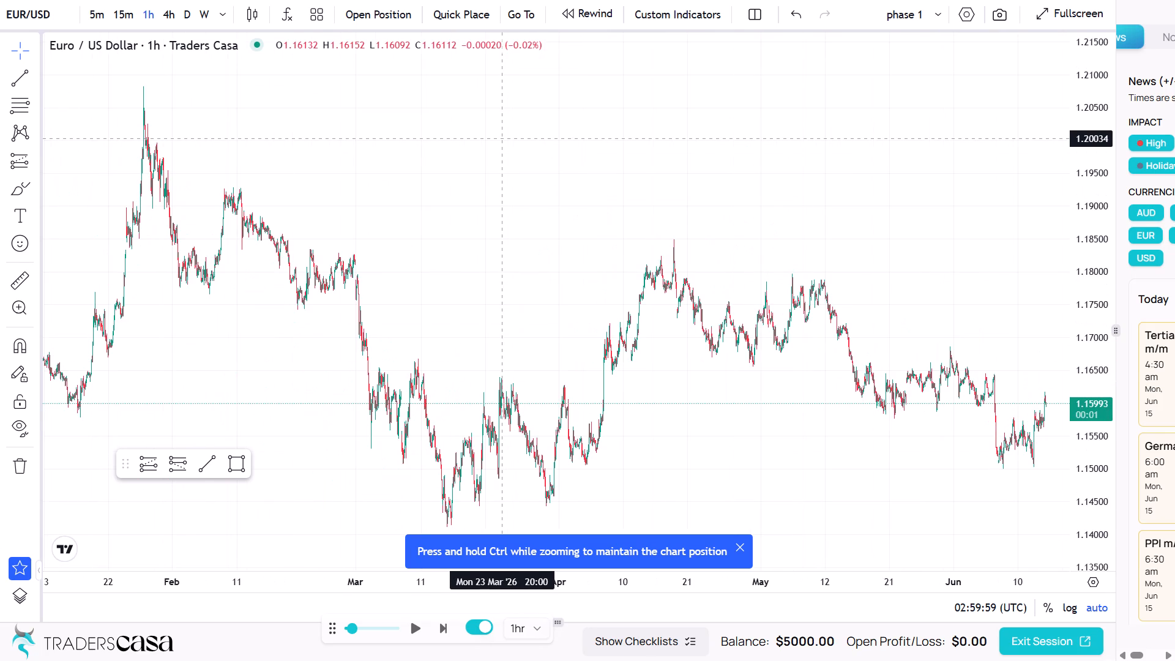
pyautogui.scroll(-5, 502, 138)
pyautogui.moveTo(617, 104); pyautogui.dragTo(380, 198)
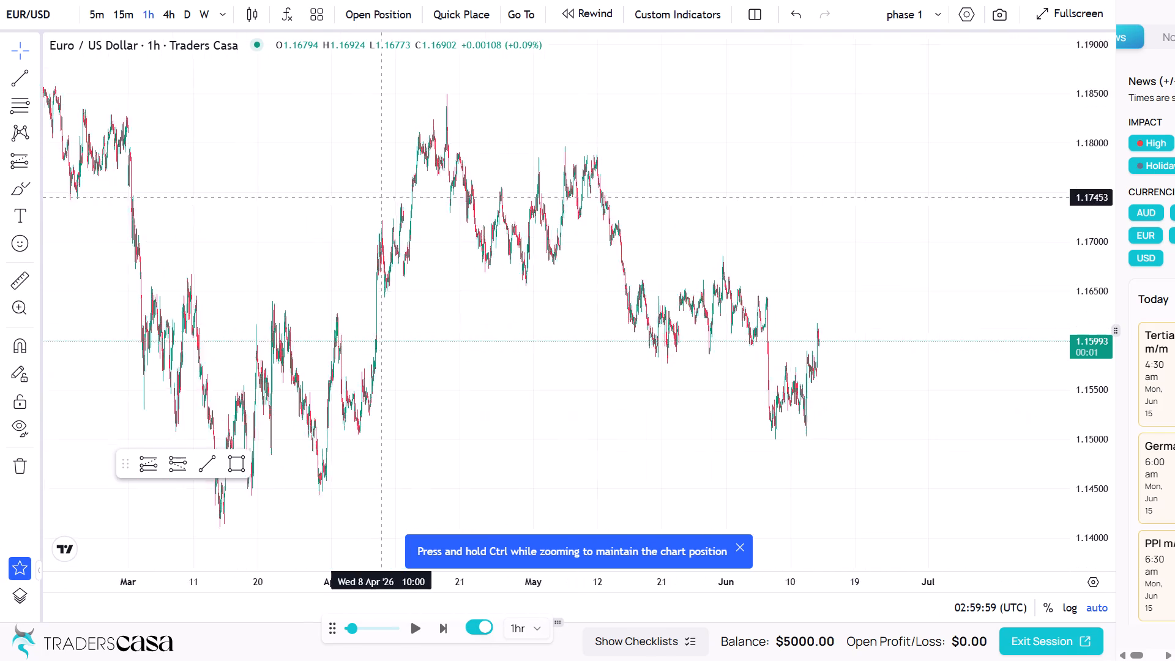
pyautogui.moveTo(380, 198); pyautogui.dragTo(687, 159)
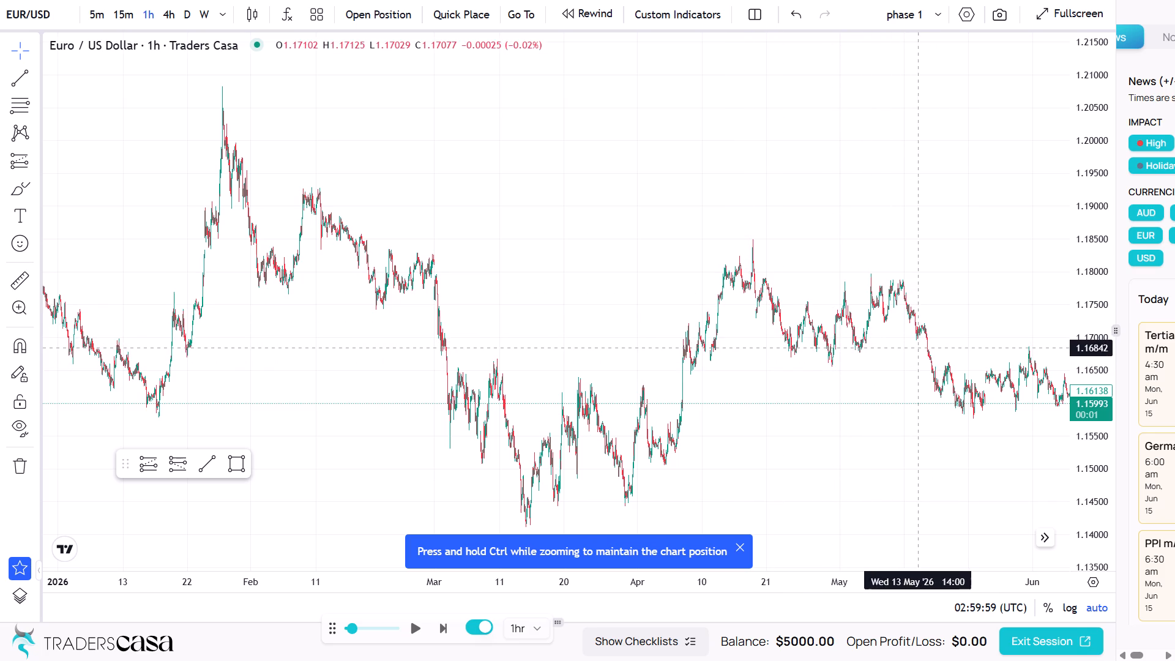
# Examine the June hourly candles again, from the 5 June drop to the latest price.
pyautogui.scroll(3, 962, 340)
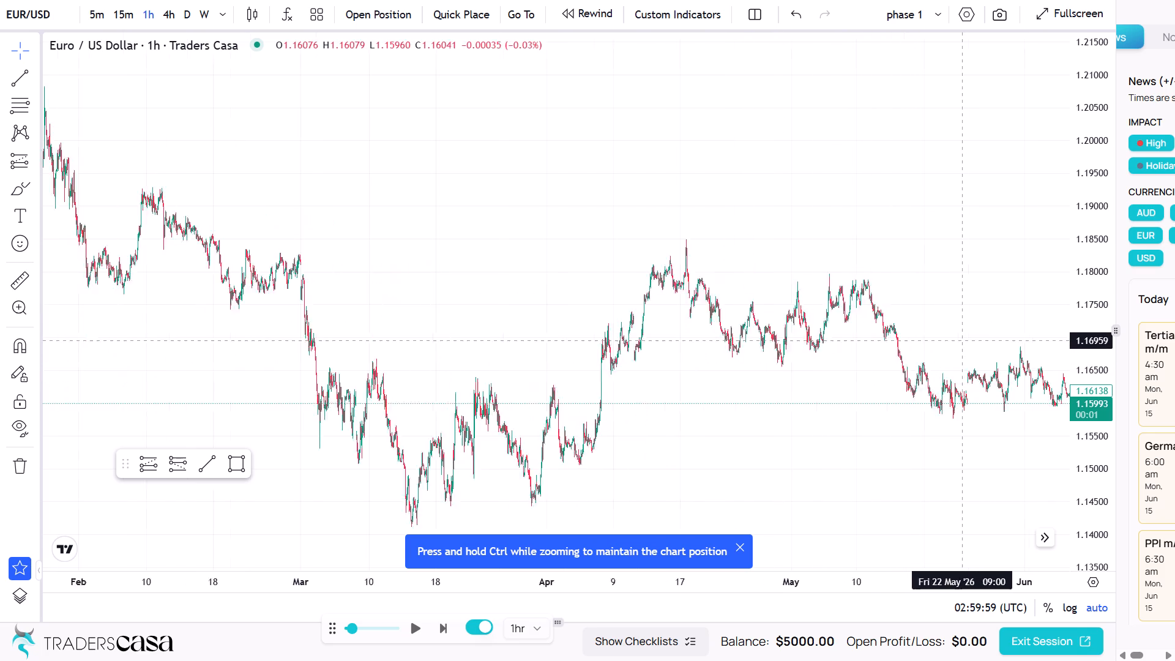
pyautogui.scroll(2, 962, 340)
pyautogui.moveTo(992, 362); pyautogui.dragTo(815, 423)
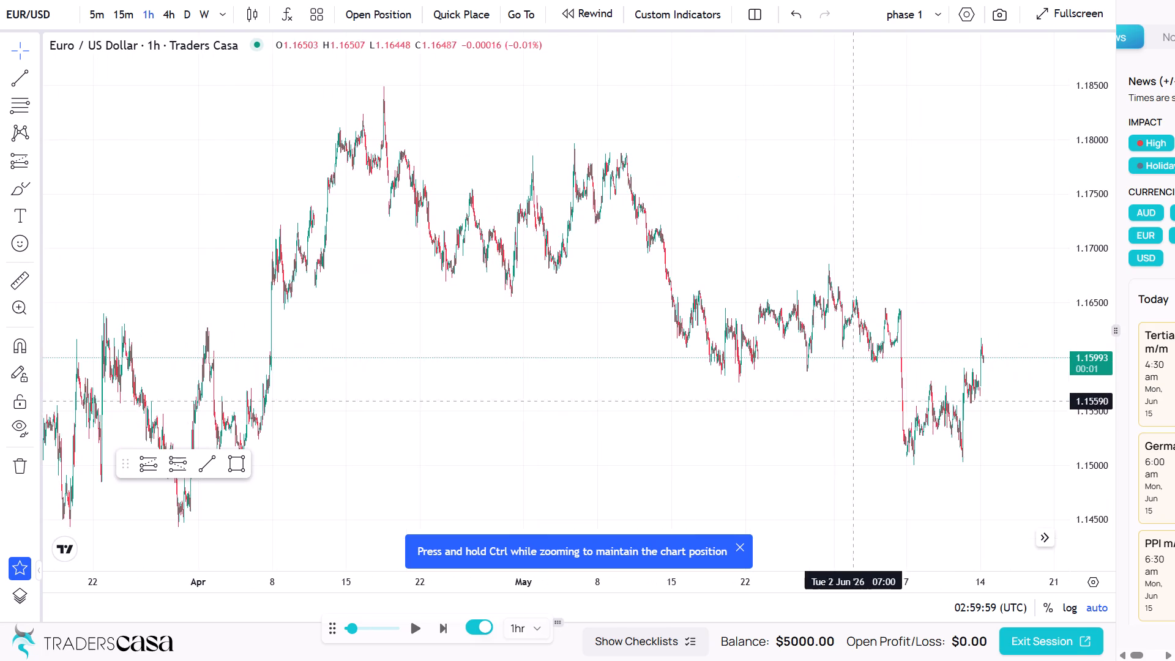
pyautogui.scroll(5, 912, 381)
pyautogui.scroll(-2, 898, 365)
pyautogui.scroll(3, 898, 365)
pyautogui.scroll(-1, 898, 365)
pyautogui.scroll(5, 898, 365)
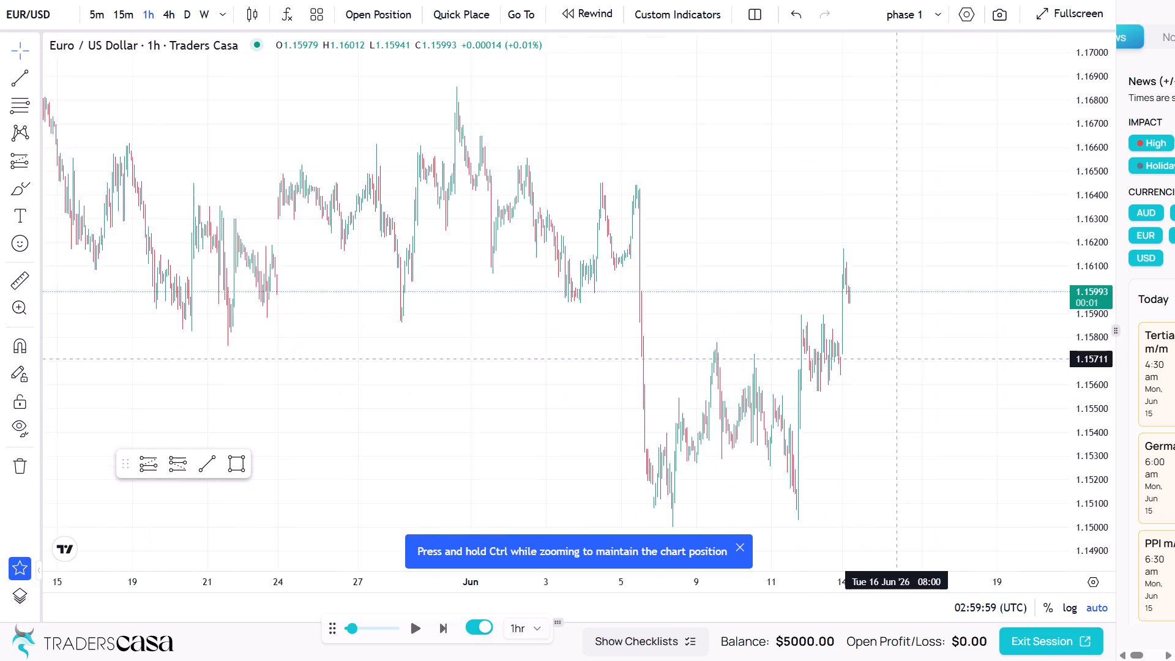
pyautogui.scroll(6, 895, 353)
pyautogui.moveTo(534, 248); pyautogui.dragTo(713, 266)
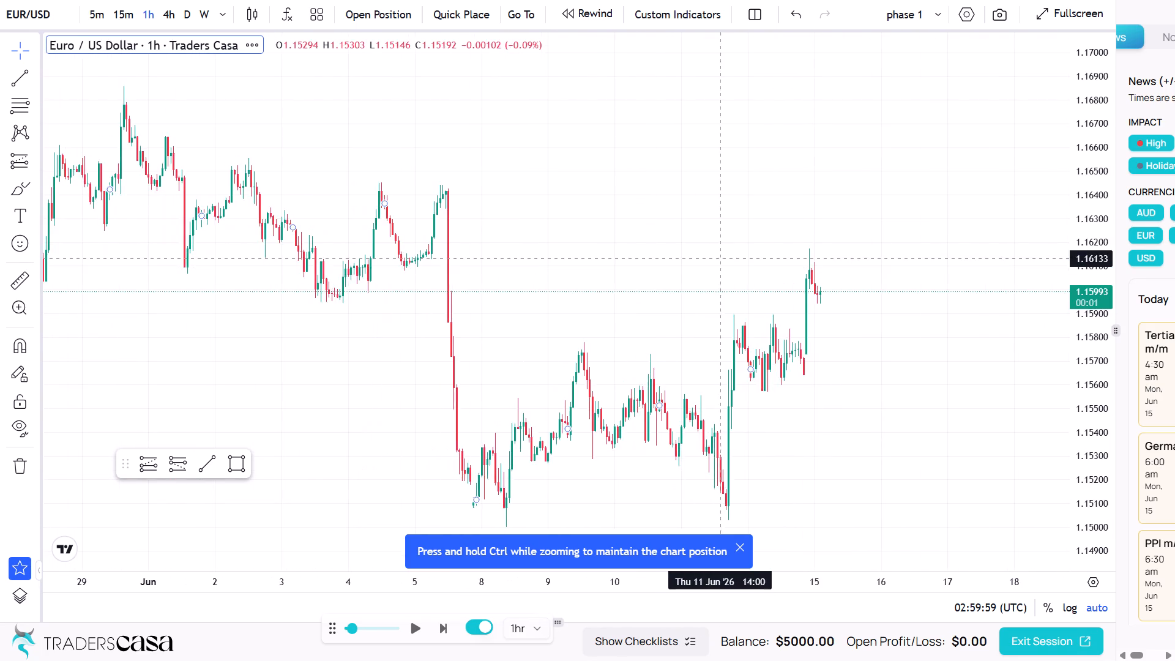
pyautogui.scroll(4, 660, 260)
pyautogui.moveTo(492, 222); pyautogui.dragTo(720, 193)
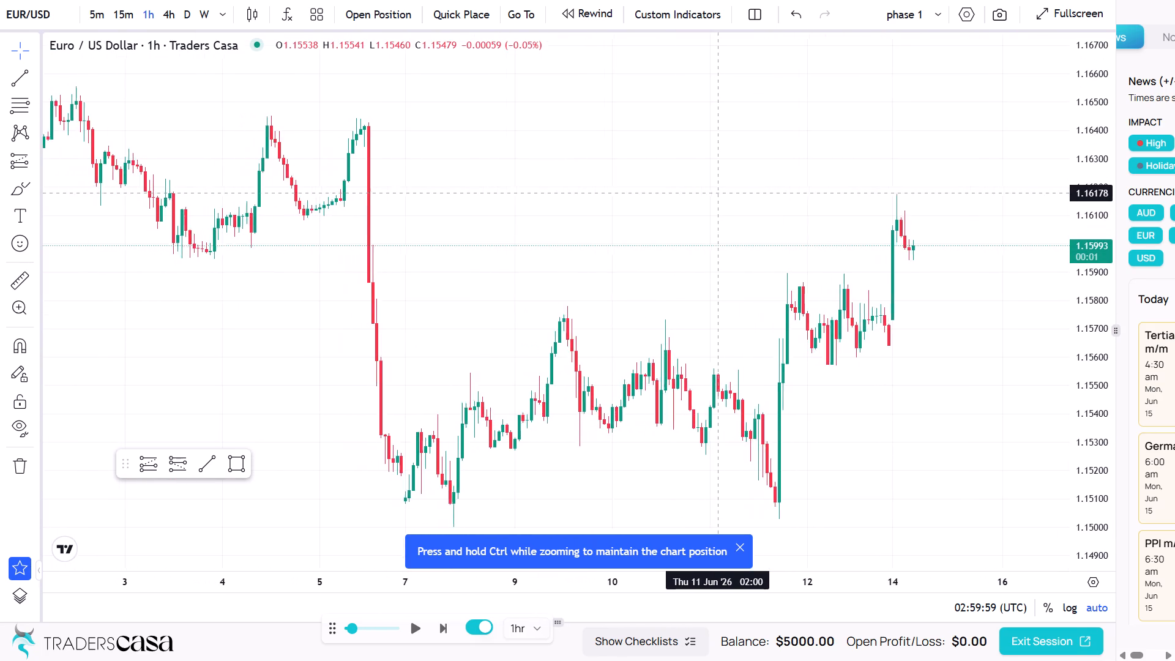
pyautogui.moveTo(720, 193); pyautogui.dragTo(726, 193)
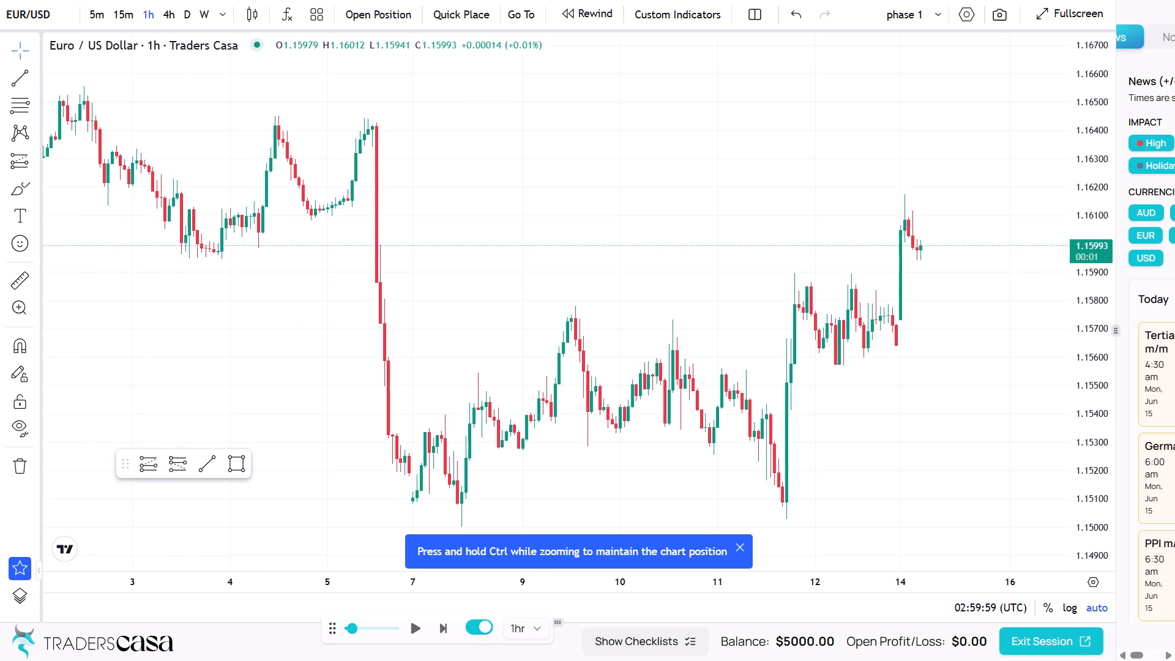
# Move the floating favourite drawing tools off the price area, onto the strip above the chart.
pyautogui.moveTo(126, 466); pyautogui.dragTo(674, 96)
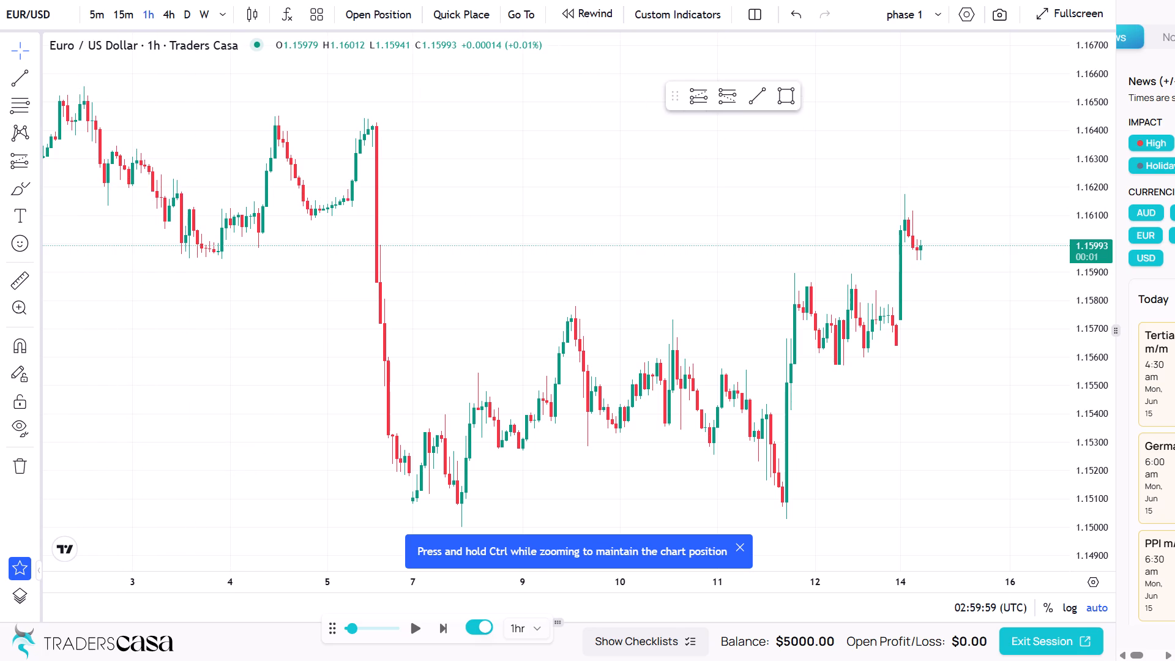
pyautogui.moveTo(674, 96); pyautogui.dragTo(614, 40)
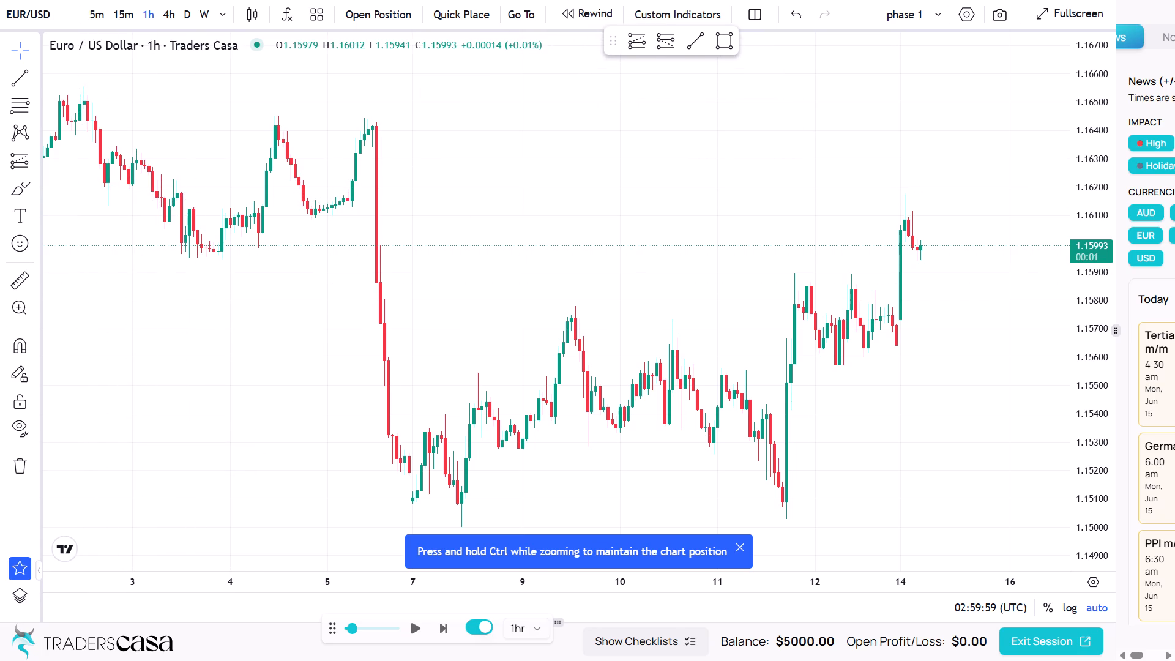
pyautogui.moveTo(614, 40); pyautogui.dragTo(636, 0)
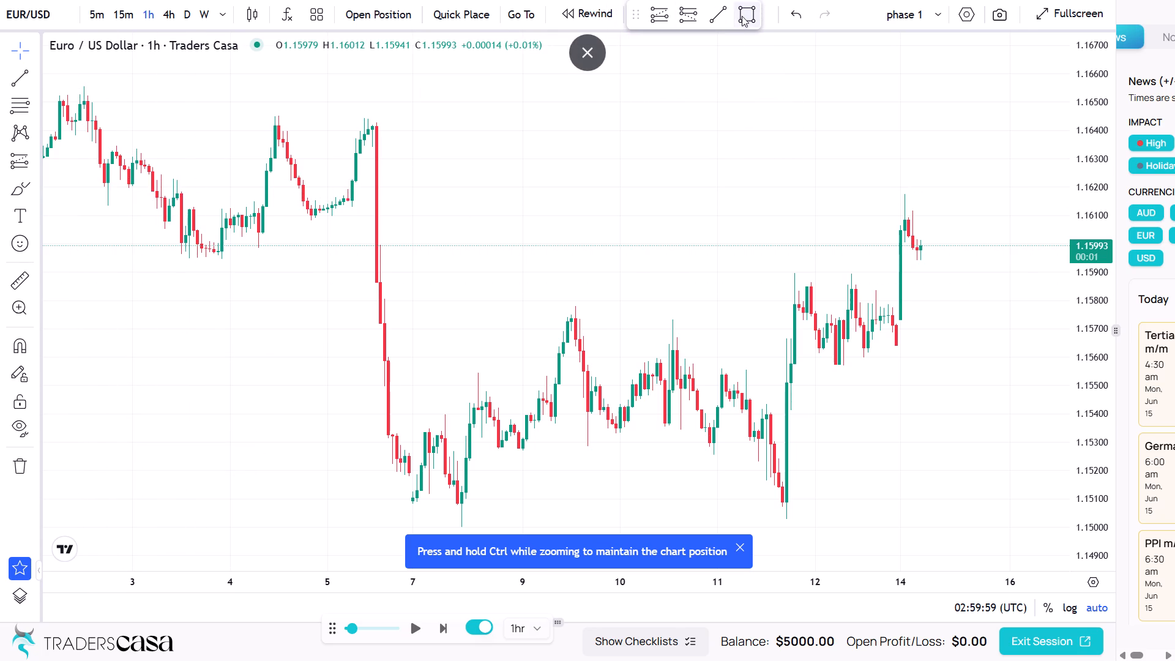
# Draw a rectangle zone from the 5 June 11:00 high to 15 June 17:00, between about 1.1643 and 1.1634.
pyautogui.click(744, 14)
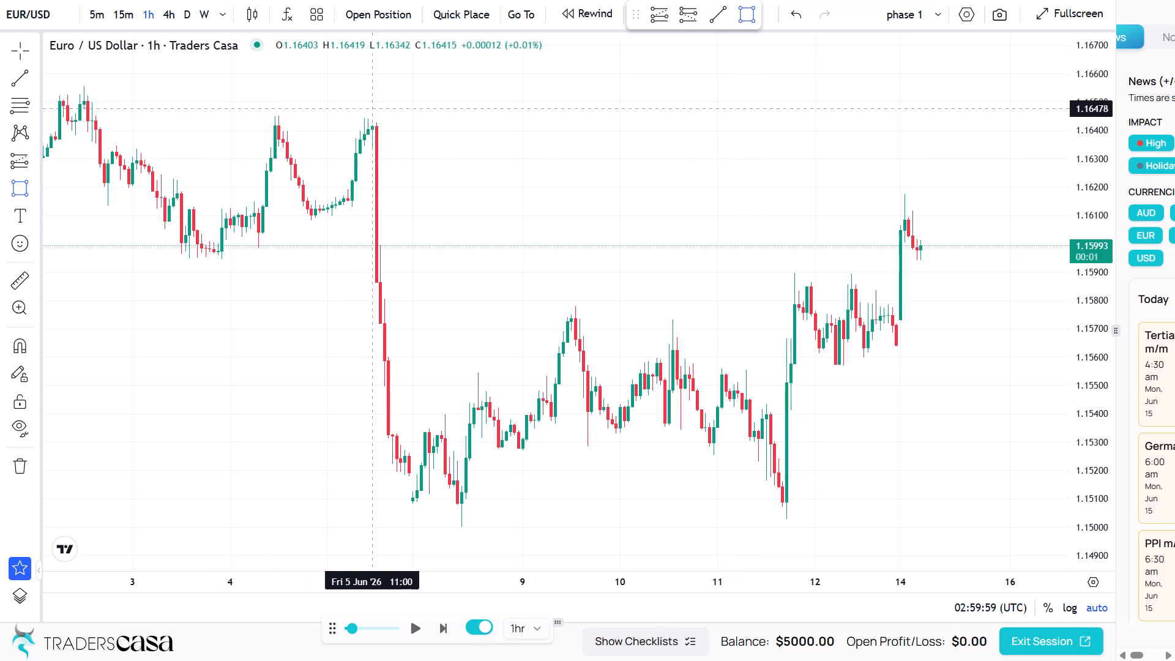
pyautogui.click(372, 122)
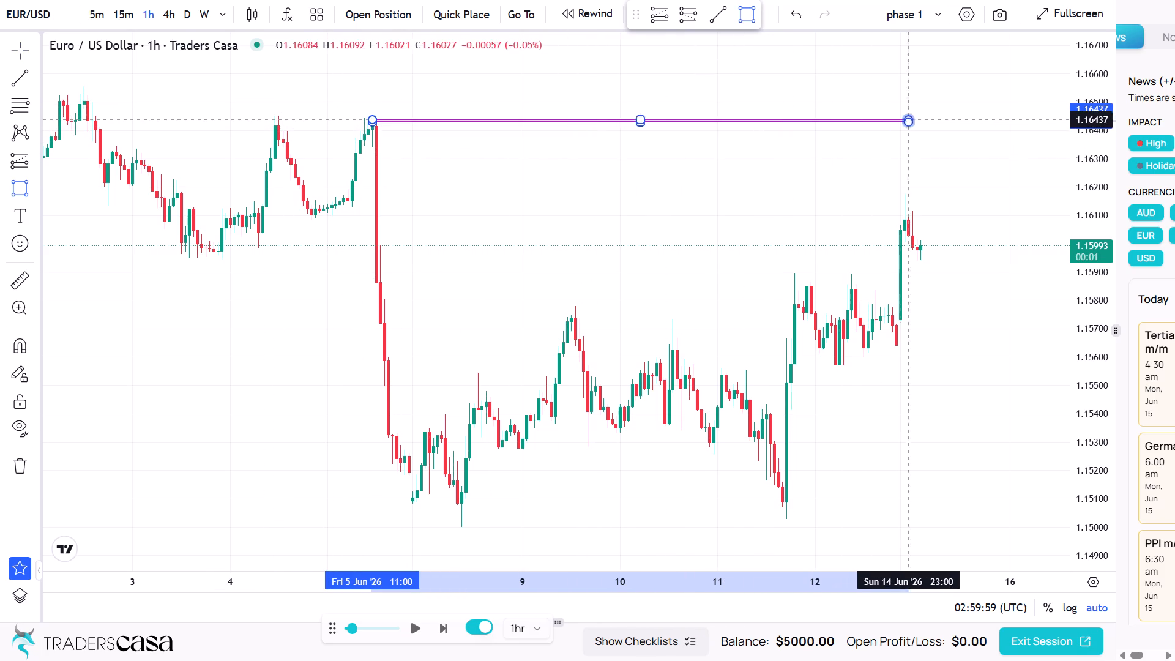
pyautogui.click(979, 147)
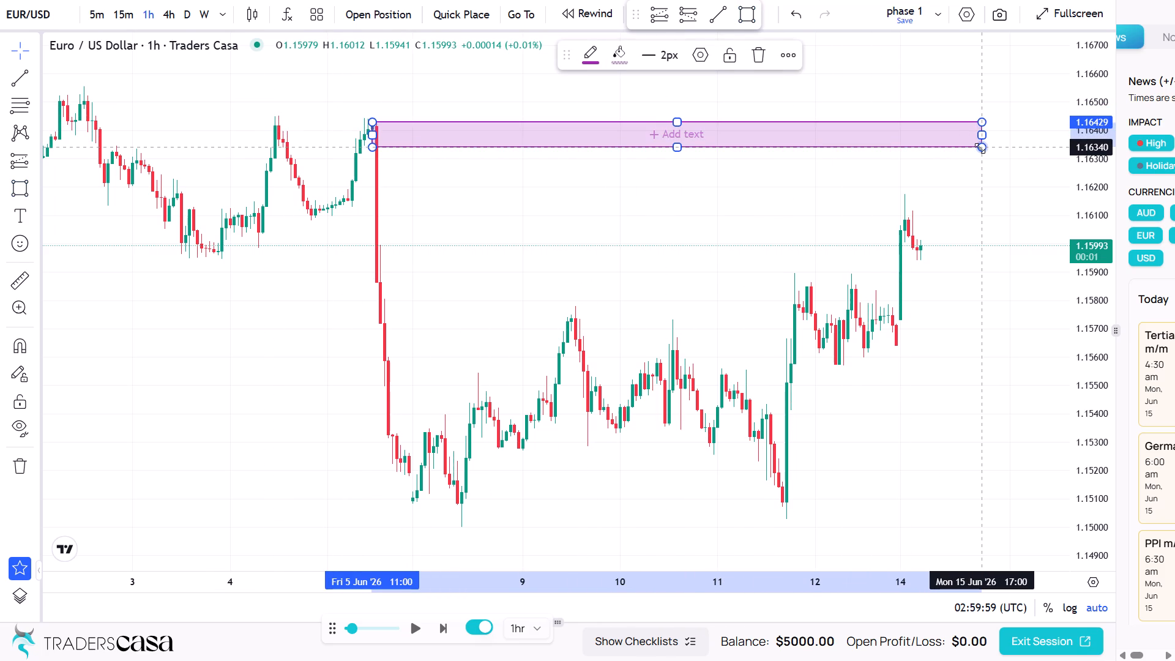
# Recolour the rectangle zone with a green border and a green background fill.
pyautogui.click(599, 60)
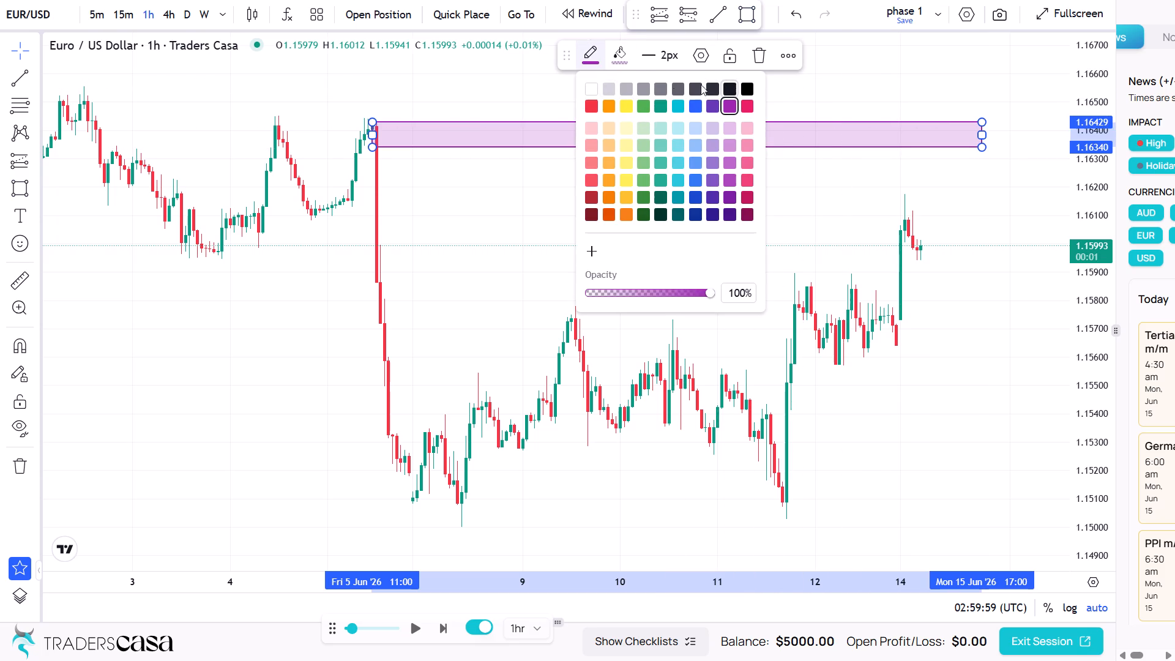
pyautogui.click(615, 56)
pyautogui.click(625, 95)
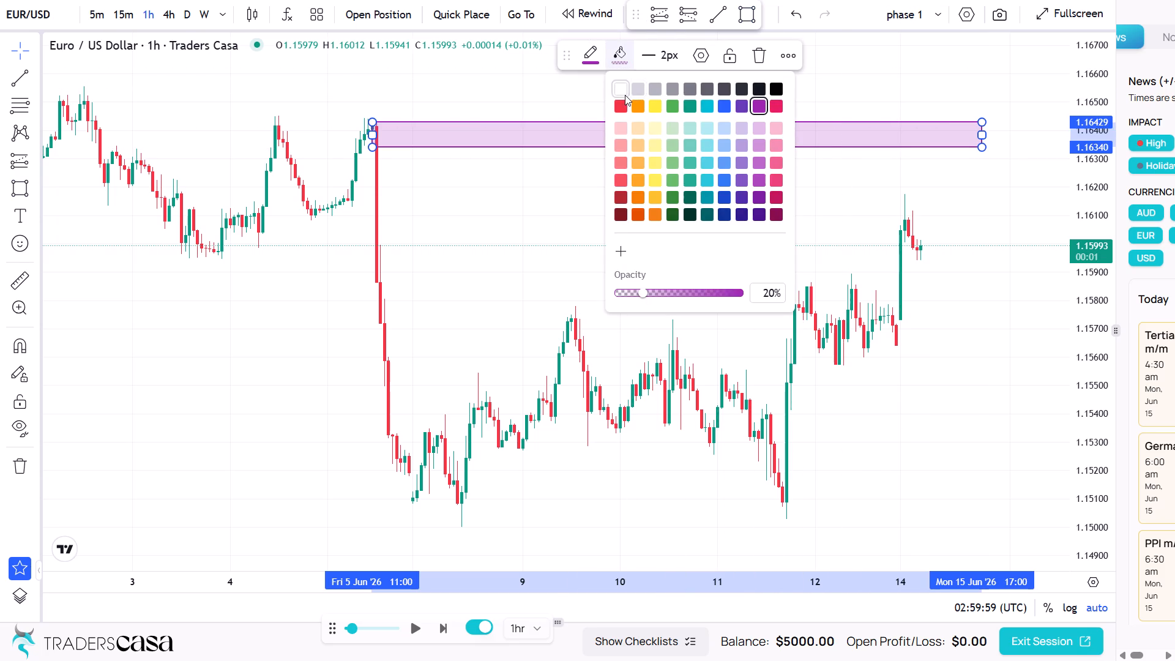
pyautogui.click(595, 53)
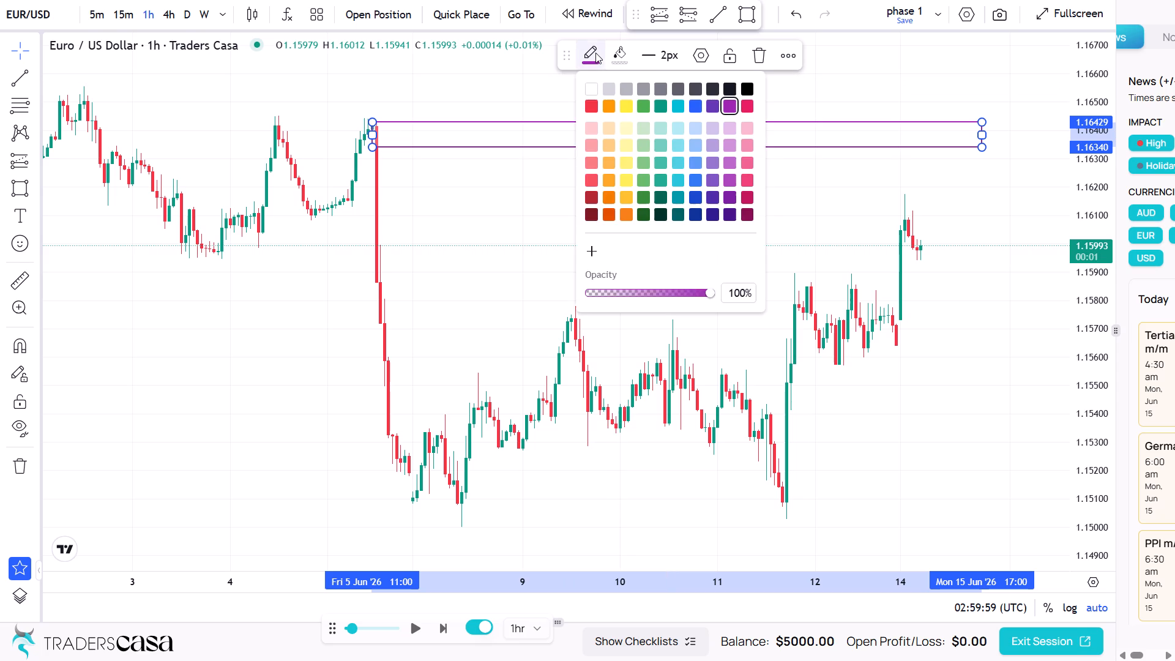
pyautogui.click(646, 105)
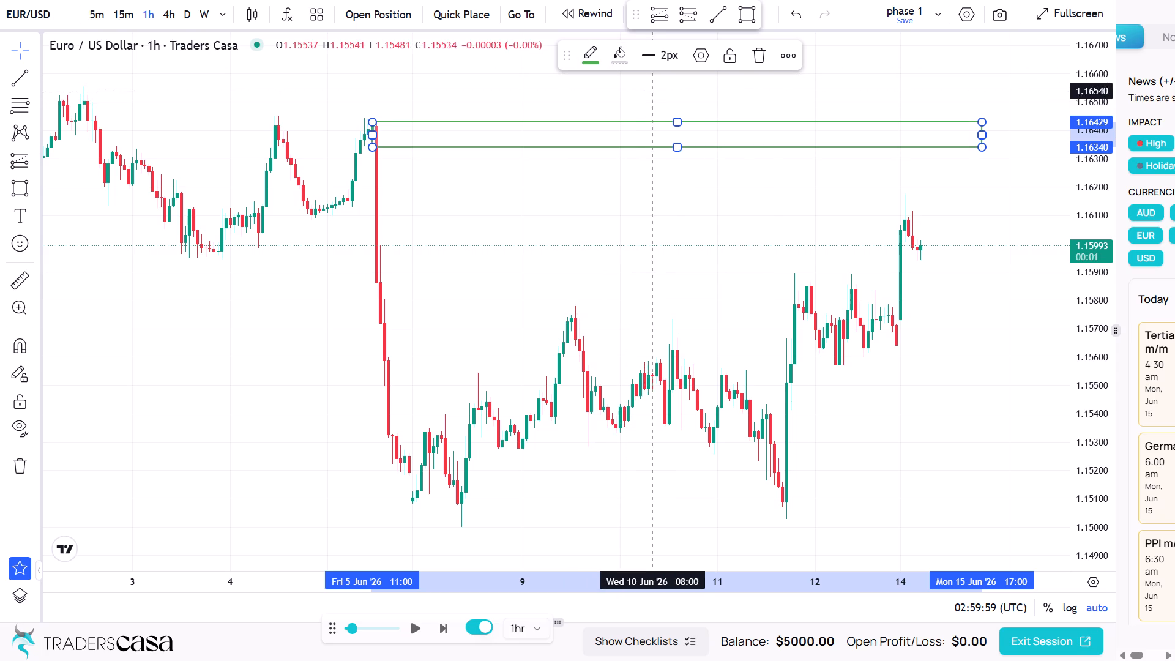
pyautogui.click(626, 63)
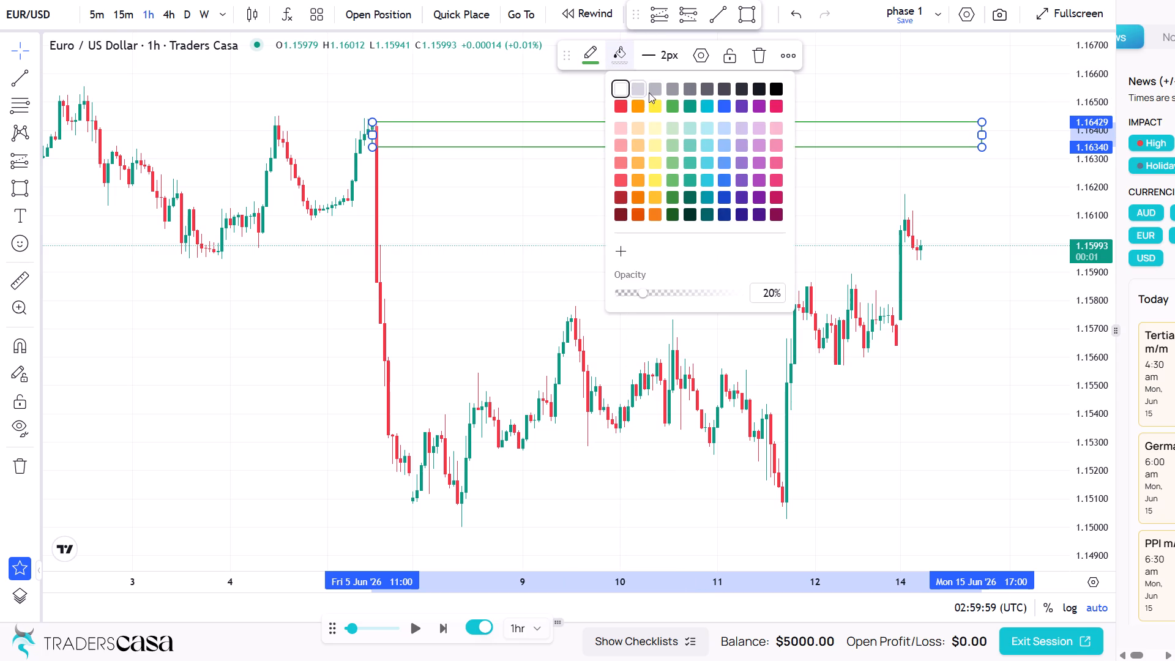
pyautogui.click(673, 104)
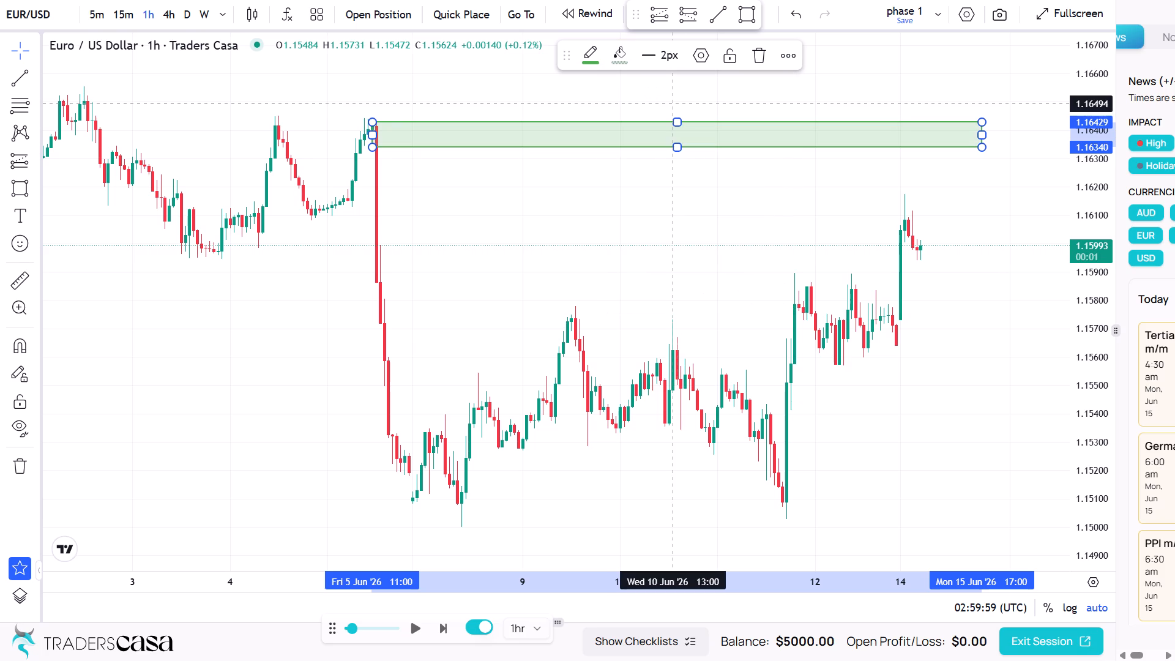
pyautogui.click(677, 103)
# Extend the end of the green upper zone to about 16 June.
pyautogui.moveTo(787, 191); pyautogui.dragTo(719, 201)
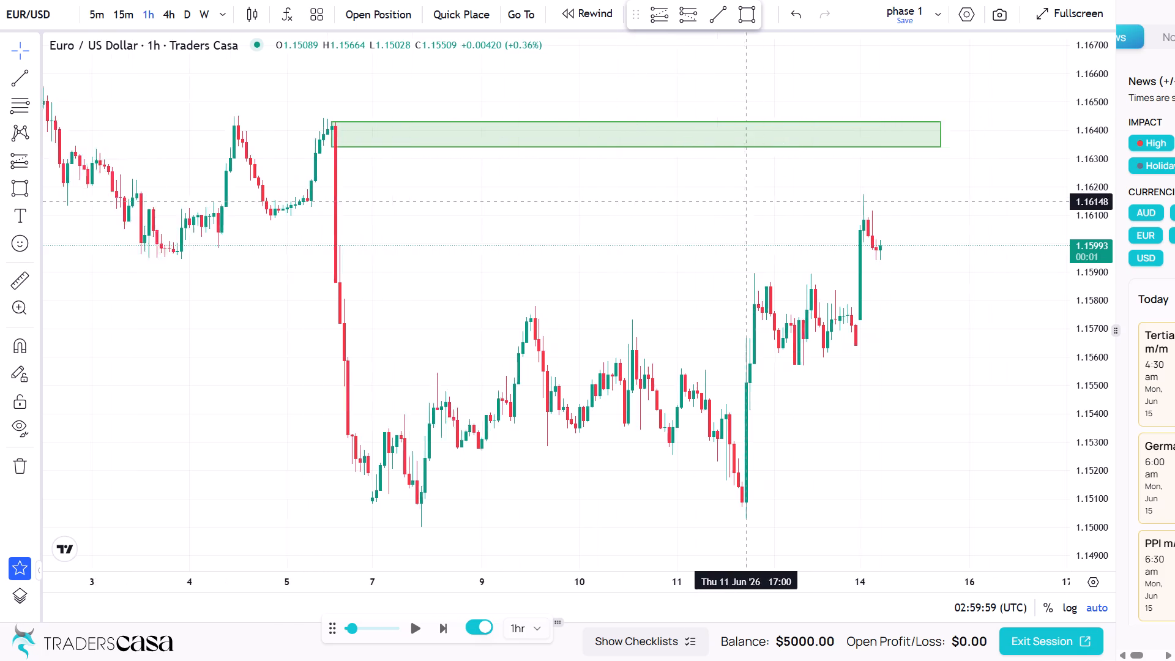
pyautogui.moveTo(719, 201); pyautogui.dragTo(641, 201)
pyautogui.scroll(2, 665, 178)
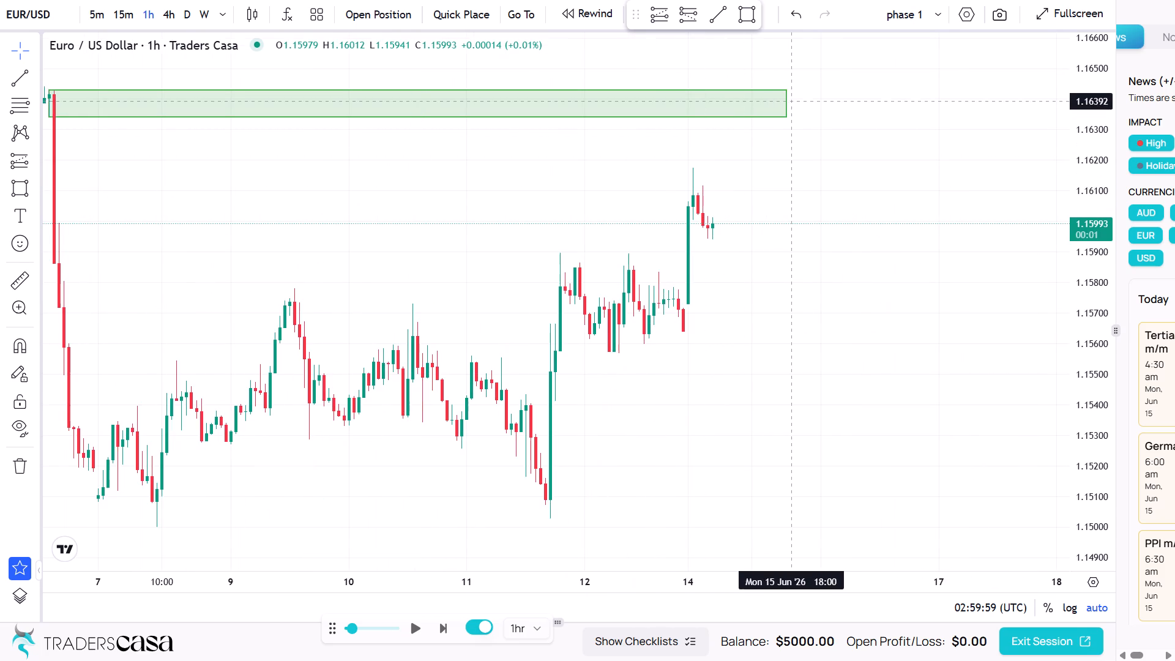
pyautogui.moveTo(788, 102); pyautogui.dragTo(852, 95)
pyautogui.click(676, 173)
# Draw a second rectangle zone at the 11 June low, from 11 June 16:00 to about 17 June, between about 1.1515 and 1.1506.
pyautogui.scroll(-3, 532, 228)
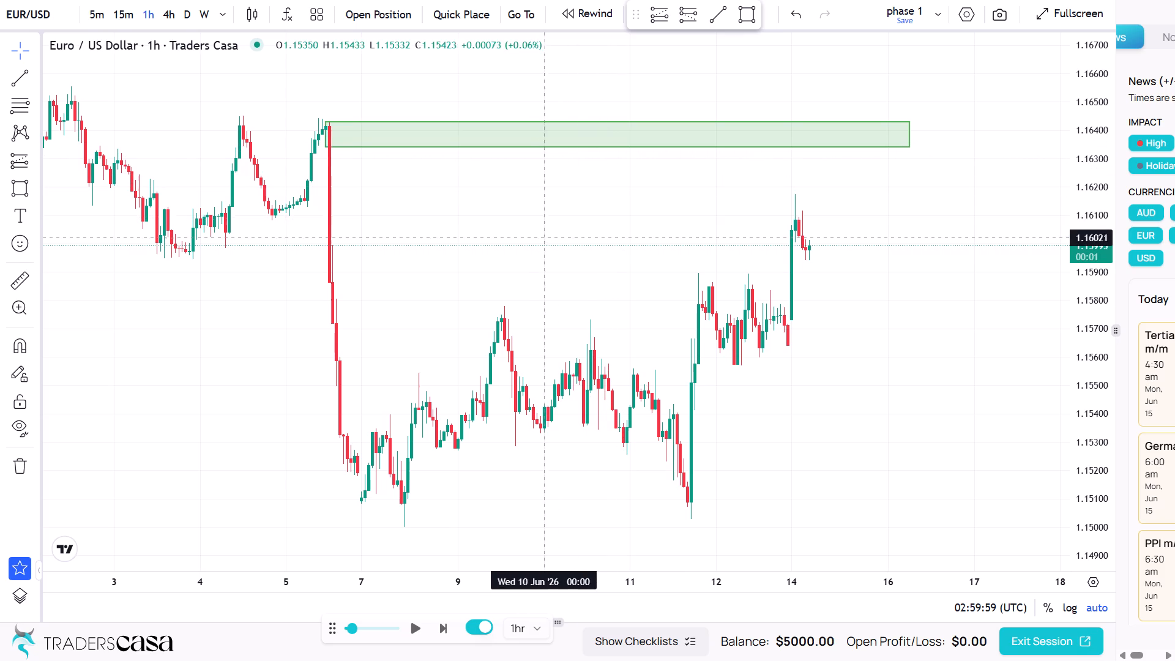
pyautogui.moveTo(609, 215); pyautogui.dragTo(547, 236)
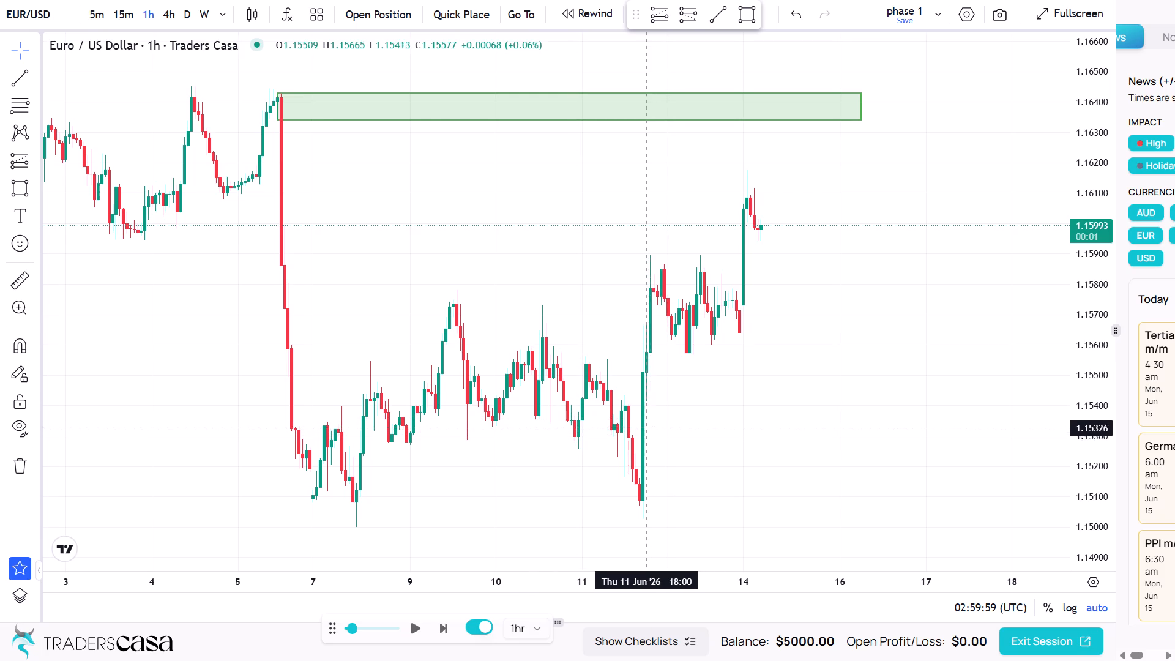
pyautogui.scroll(3, 674, 401)
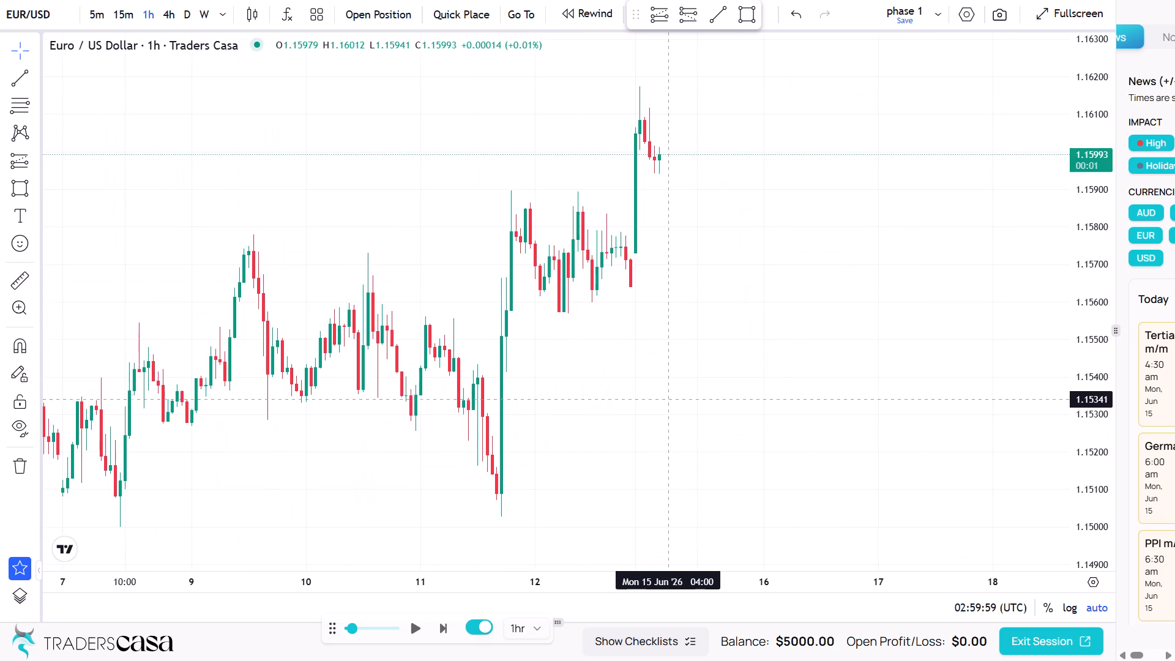
pyautogui.moveTo(347, 452); pyautogui.dragTo(540, 465)
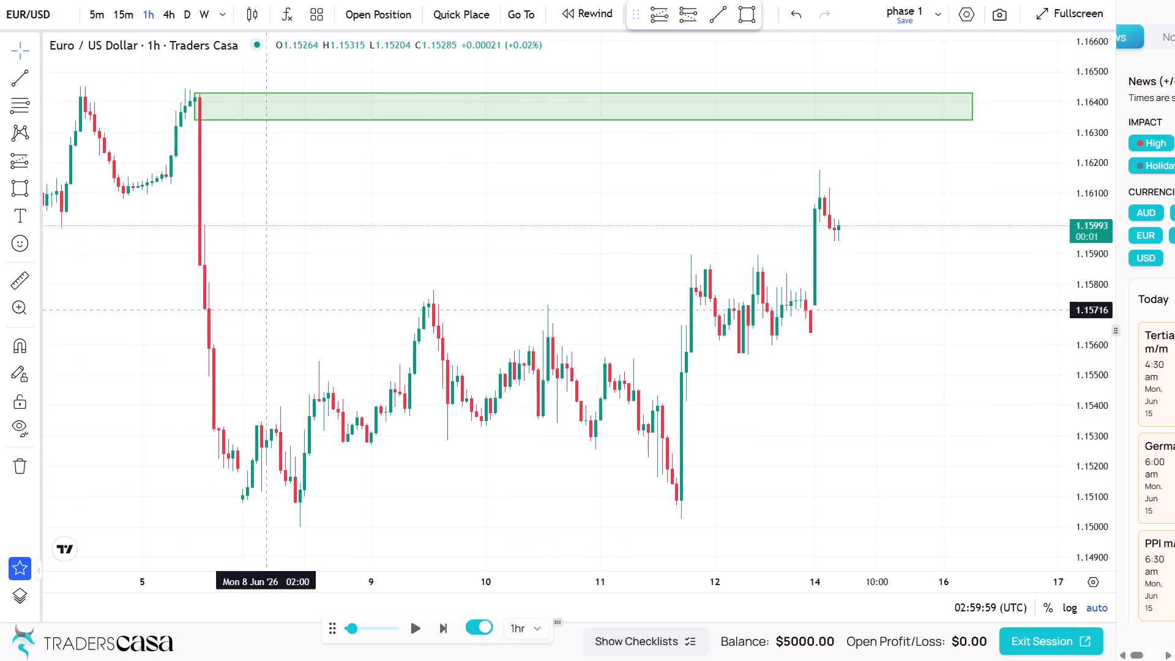
pyautogui.click(23, 193)
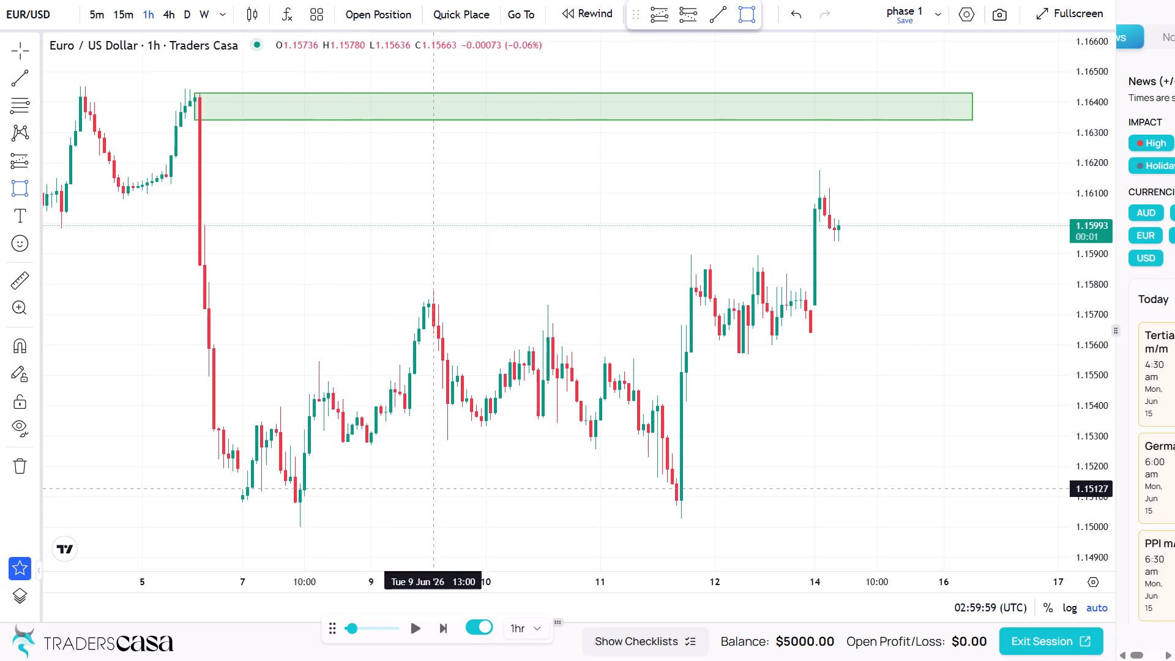
pyautogui.click(678, 480)
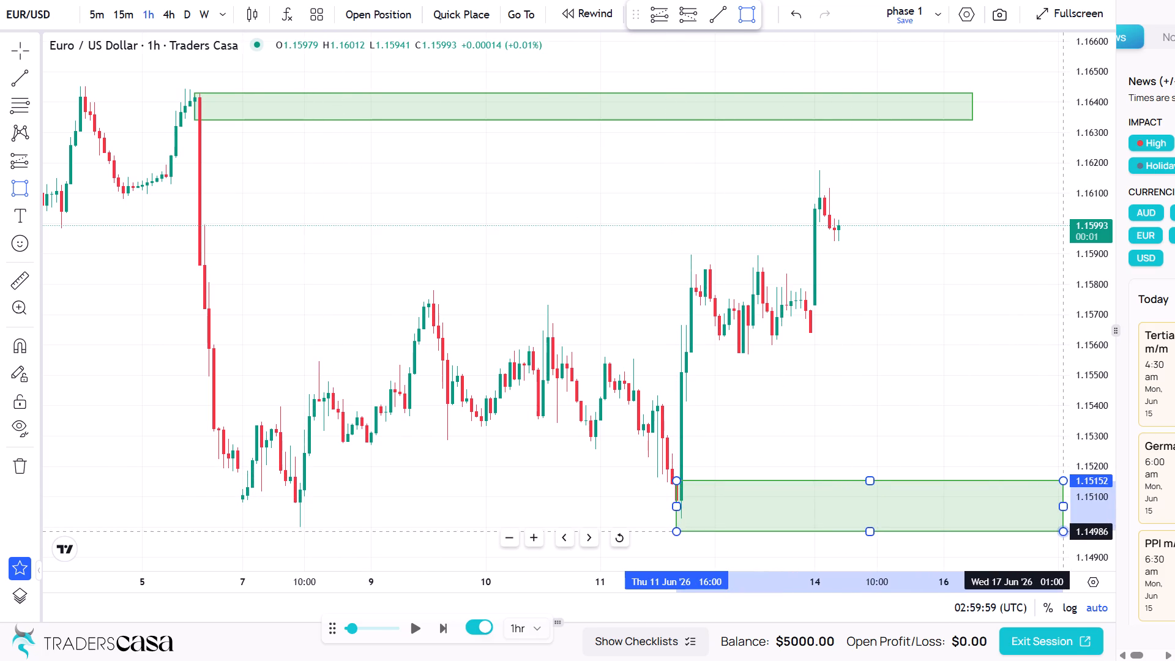
pyautogui.click(1062, 509)
pyautogui.click(881, 387)
pyautogui.moveTo(880, 384); pyautogui.dragTo(607, 397)
pyautogui.scroll(-2, 600, 389)
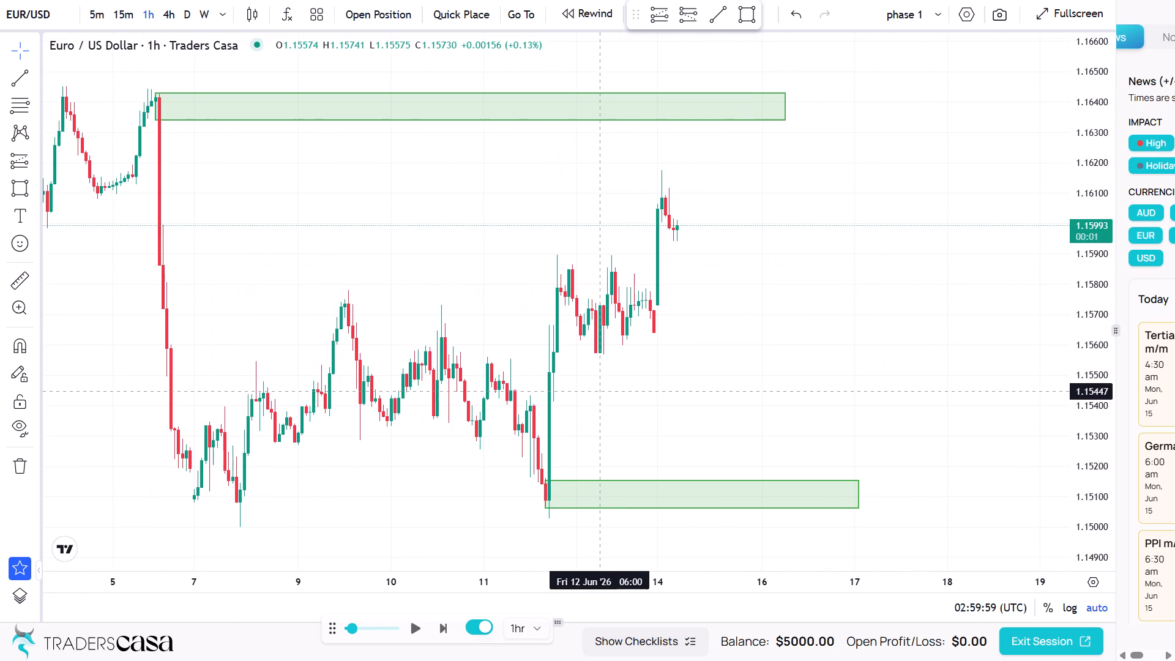
# Lower the bottom edge of the green lower zone to about 1.1503 and extend its end to 17 June 04:00.
pyautogui.moveTo(703, 506); pyautogui.dragTo(703, 507)
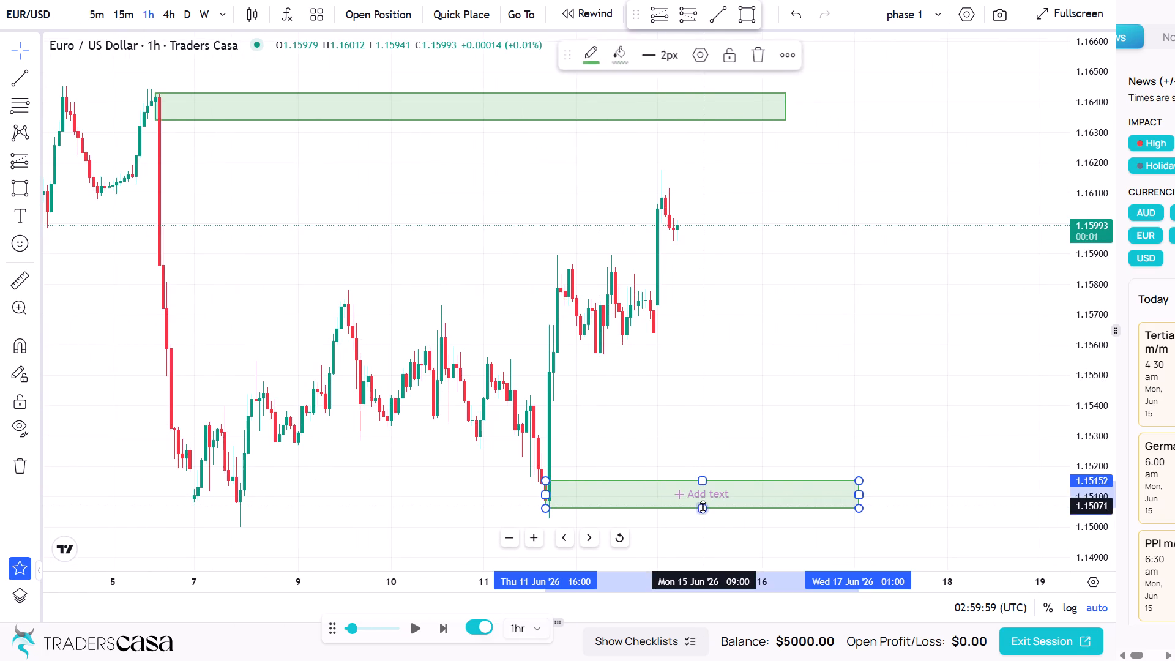
pyautogui.moveTo(703, 507); pyautogui.dragTo(704, 518)
pyautogui.click(711, 412)
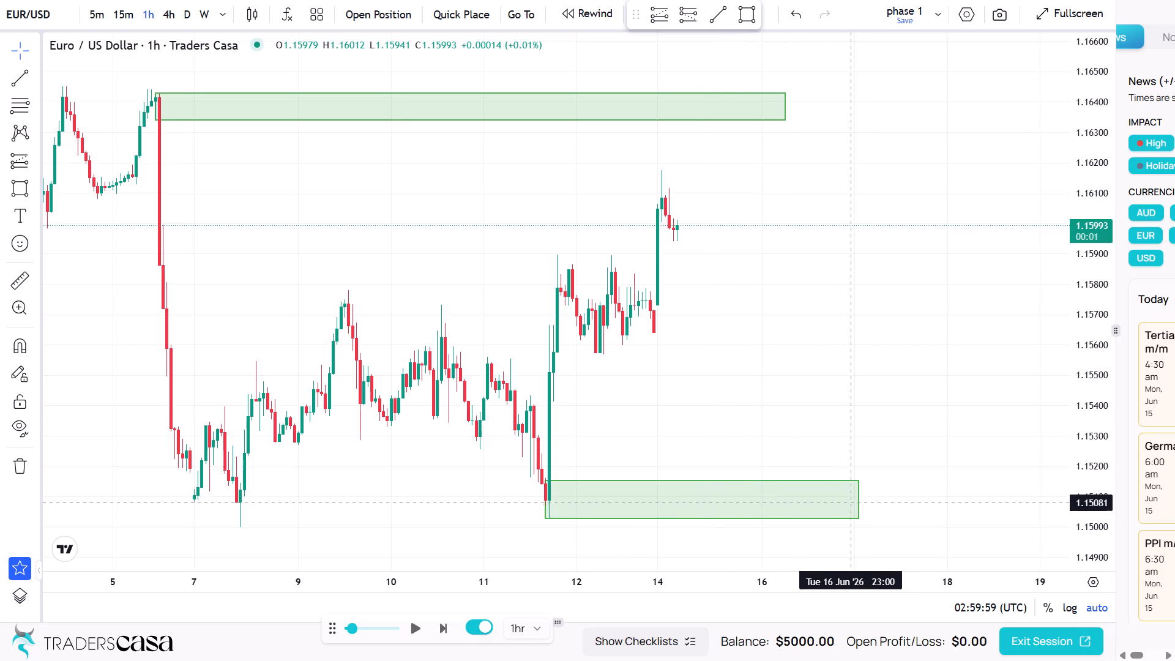
pyautogui.moveTo(857, 499); pyautogui.dragTo(861, 500)
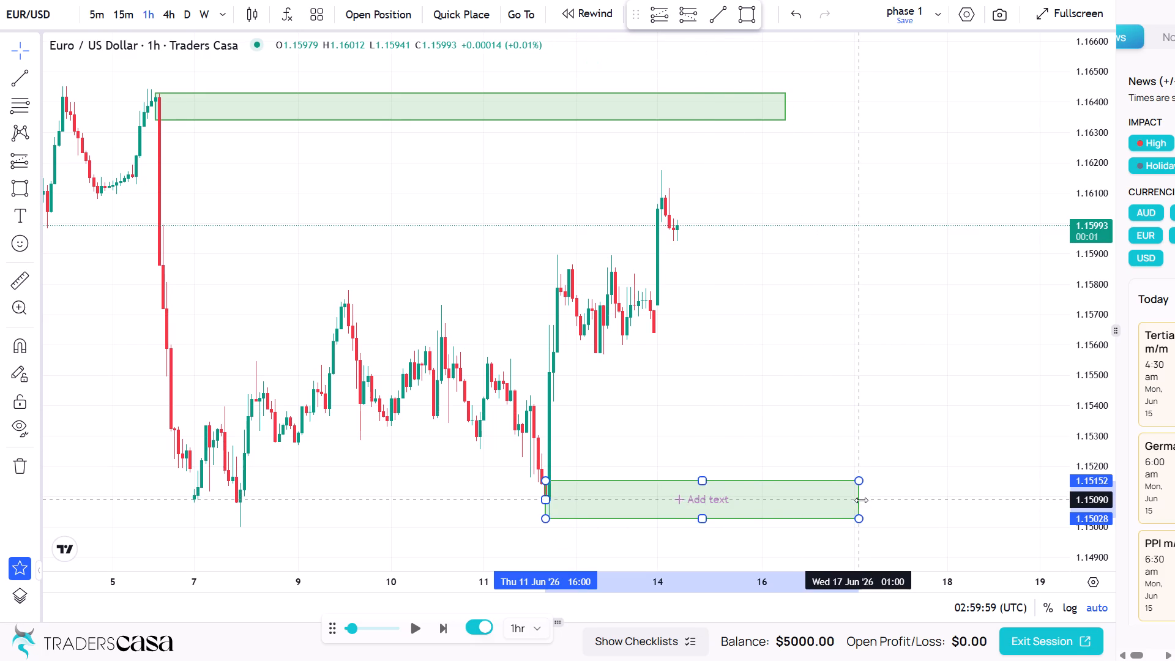
pyautogui.moveTo(861, 500); pyautogui.dragTo(870, 502)
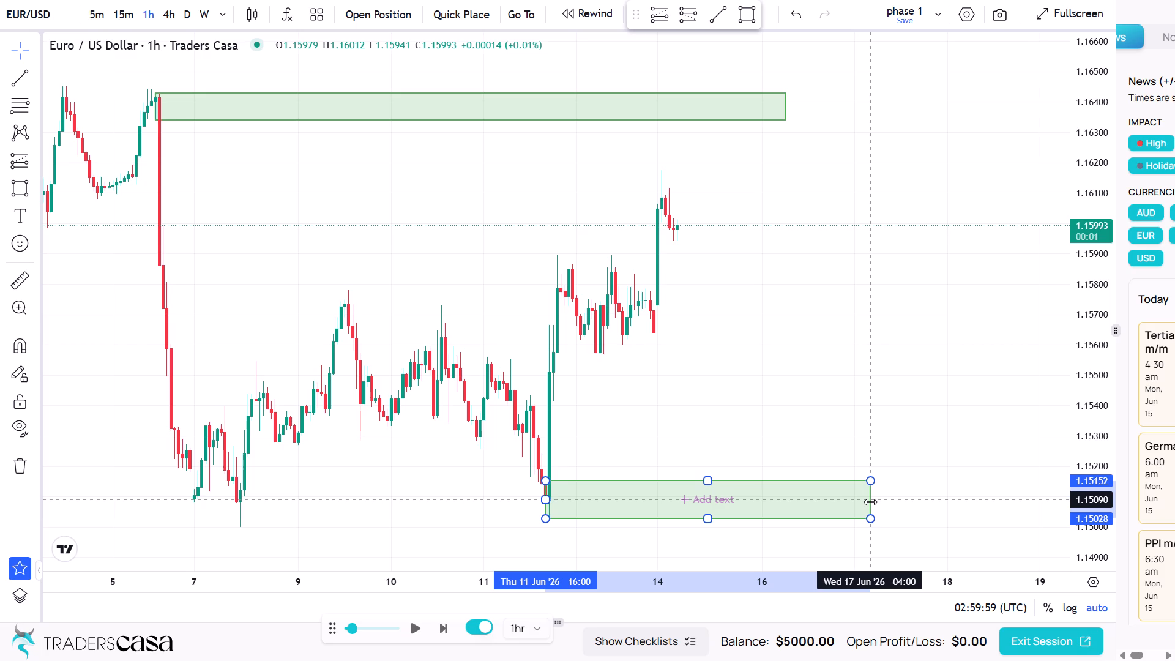
pyautogui.moveTo(870, 502); pyautogui.dragTo(870, 502)
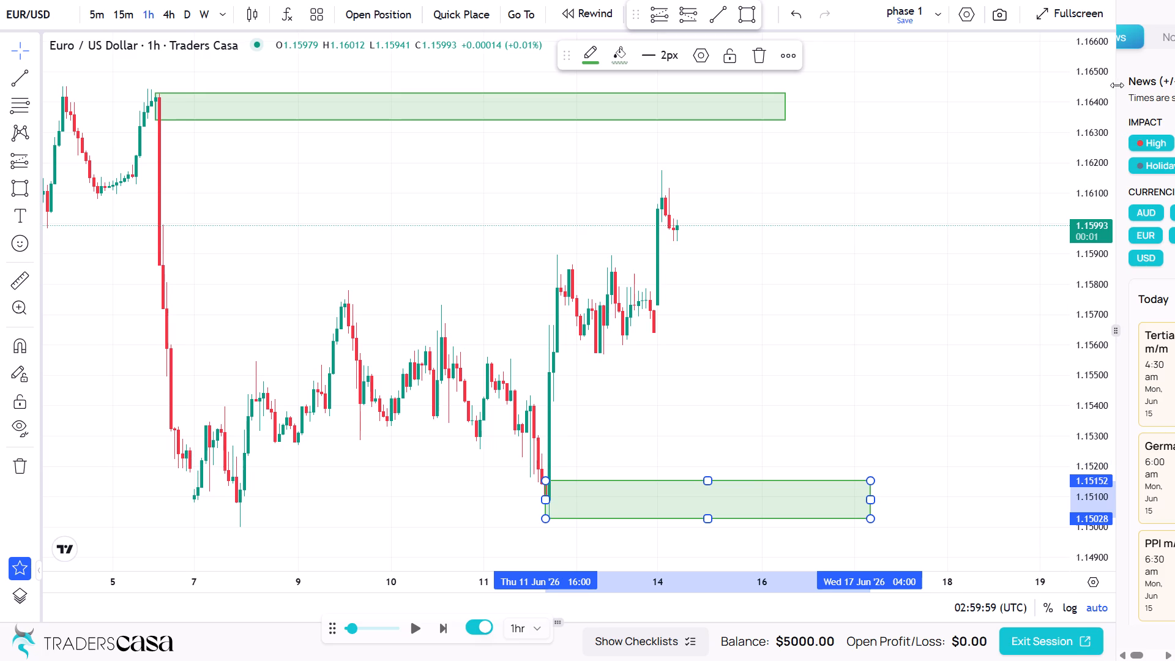
# Widen the side panel to look over the economic news list and the session notes.
pyautogui.moveTo(1117, 85); pyautogui.dragTo(1174, 97)
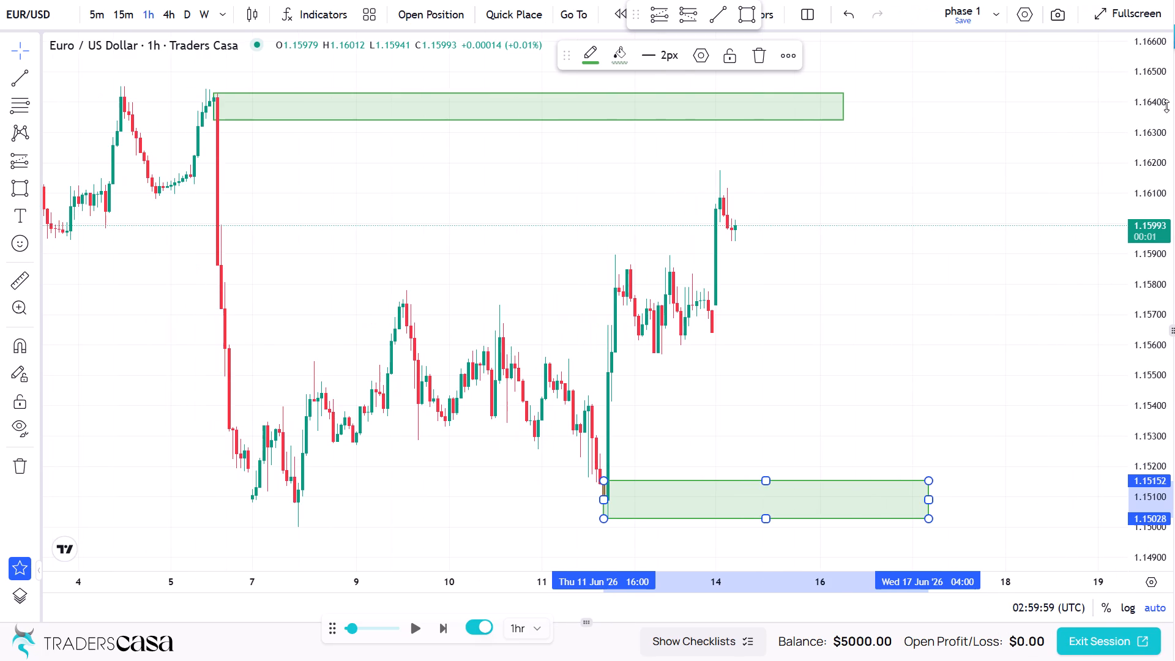
pyautogui.moveTo(1174, 100); pyautogui.dragTo(1083, 109)
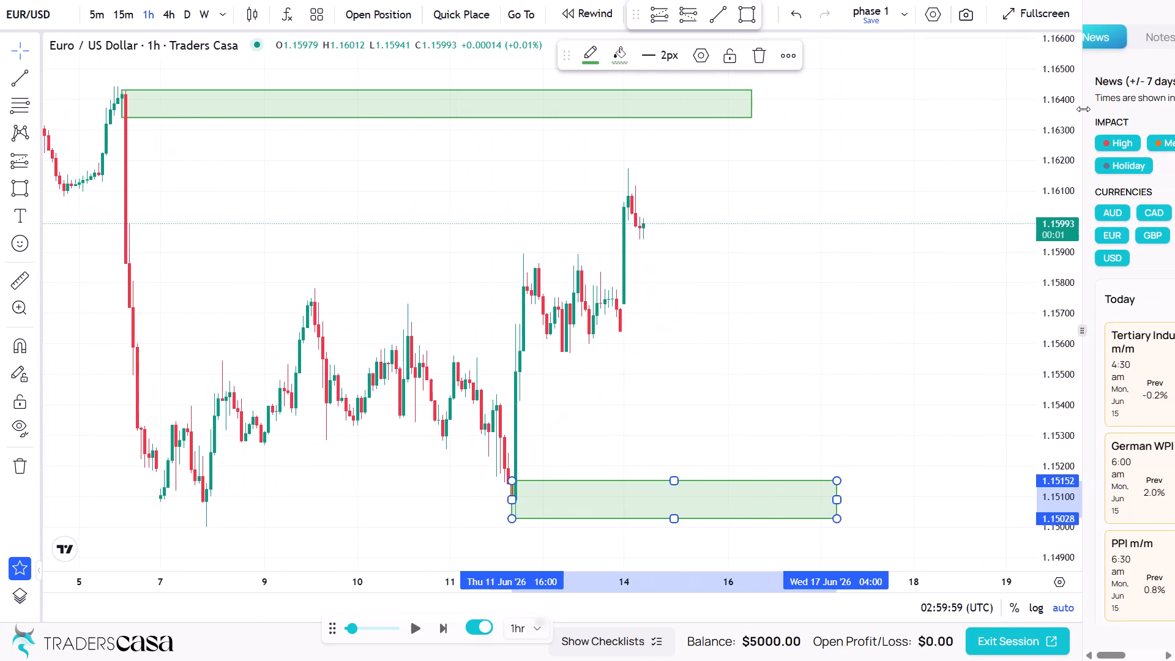
pyautogui.moveTo(1083, 109); pyautogui.dragTo(1174, 124)
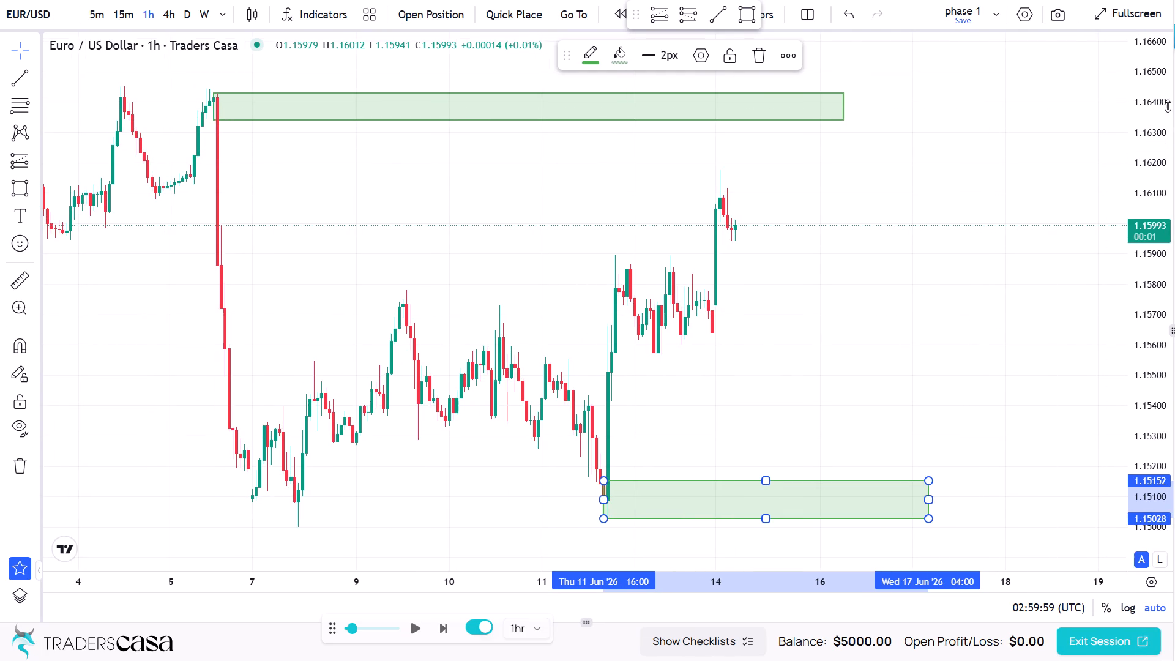
pyautogui.moveTo(1174, 106); pyautogui.dragTo(927, 119)
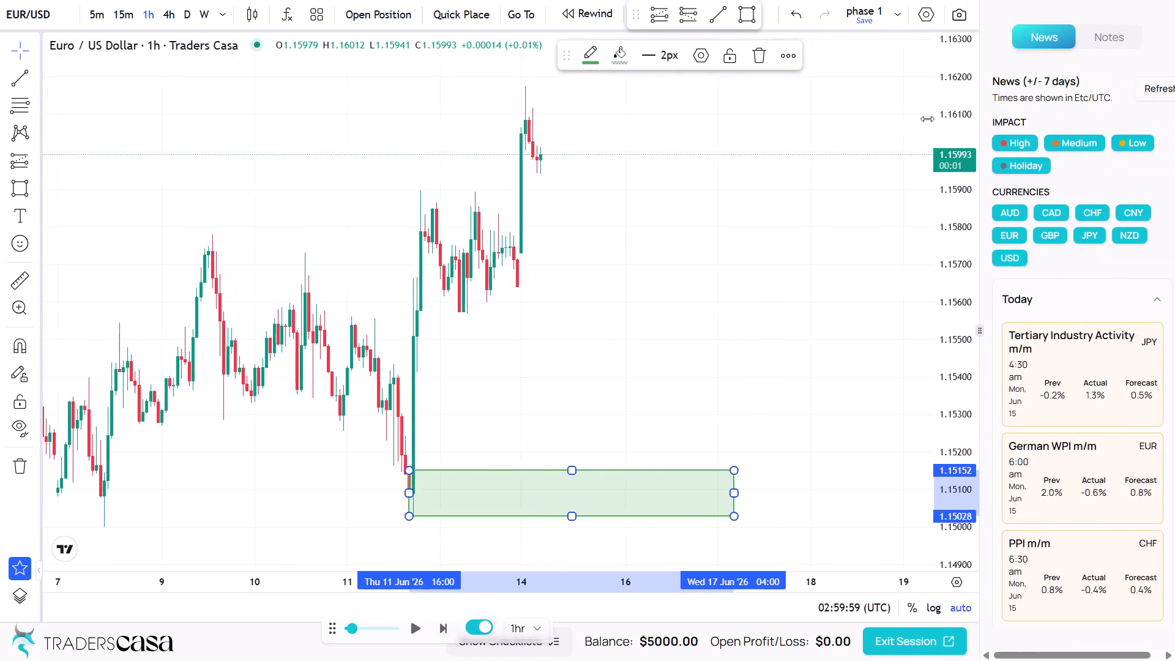
pyautogui.moveTo(927, 119); pyautogui.dragTo(790, 143)
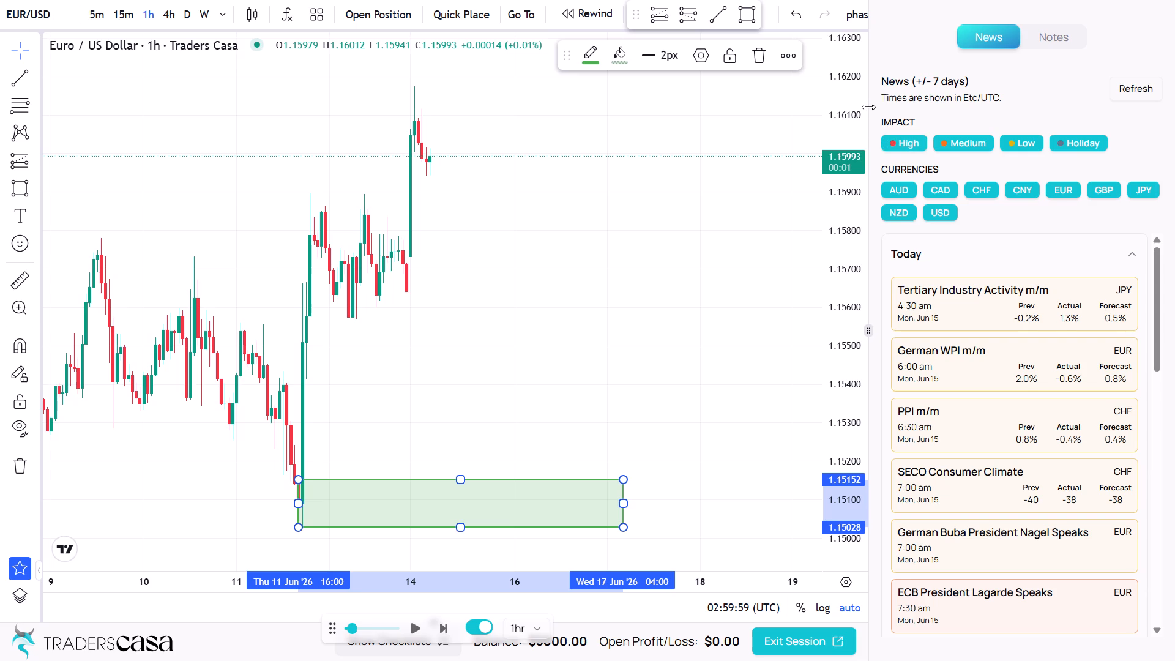
pyautogui.click(1042, 34)
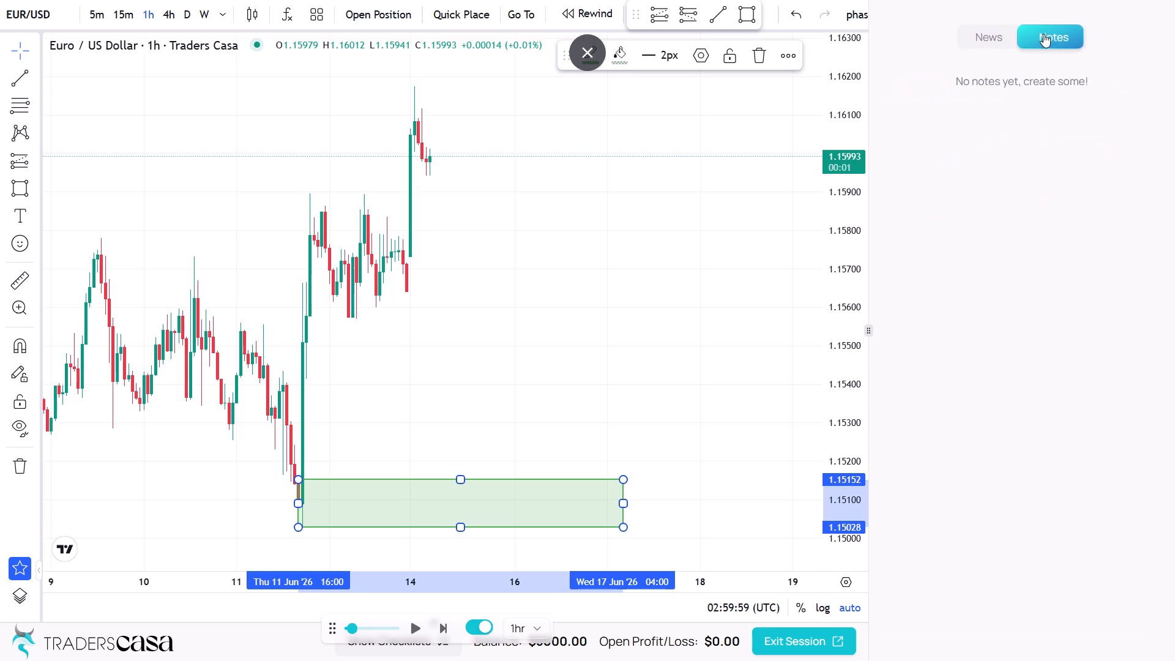
pyautogui.click(1007, 93)
pyautogui.click(1009, 78)
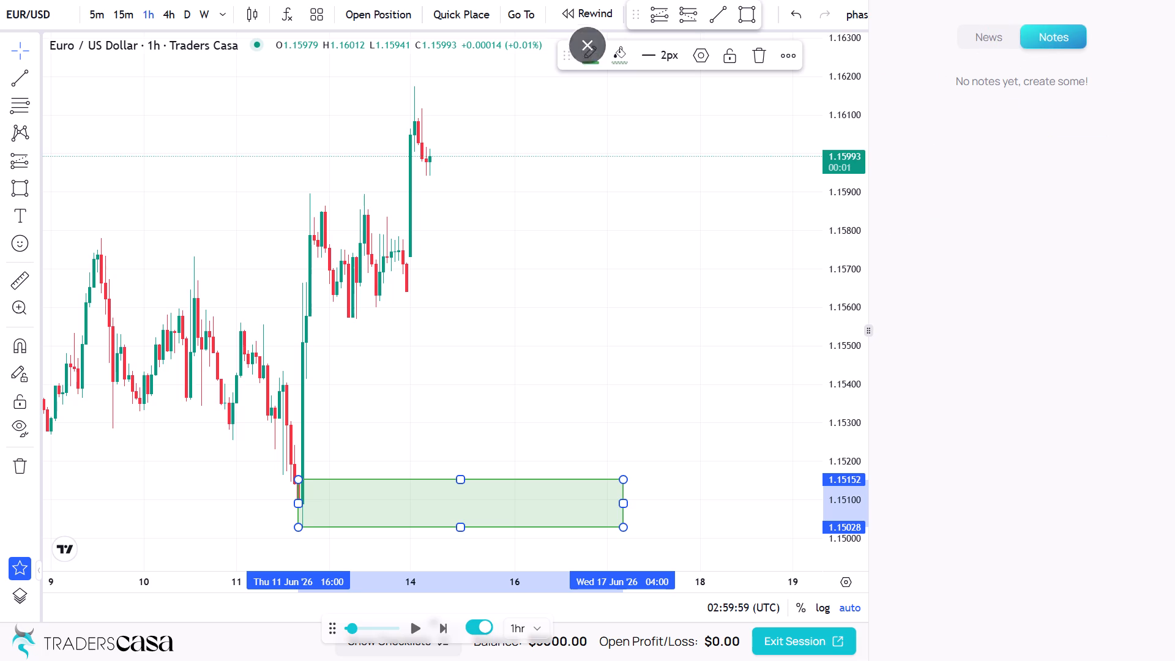
pyautogui.click(1044, 83)
pyautogui.click(1059, 80)
pyautogui.click(1063, 80)
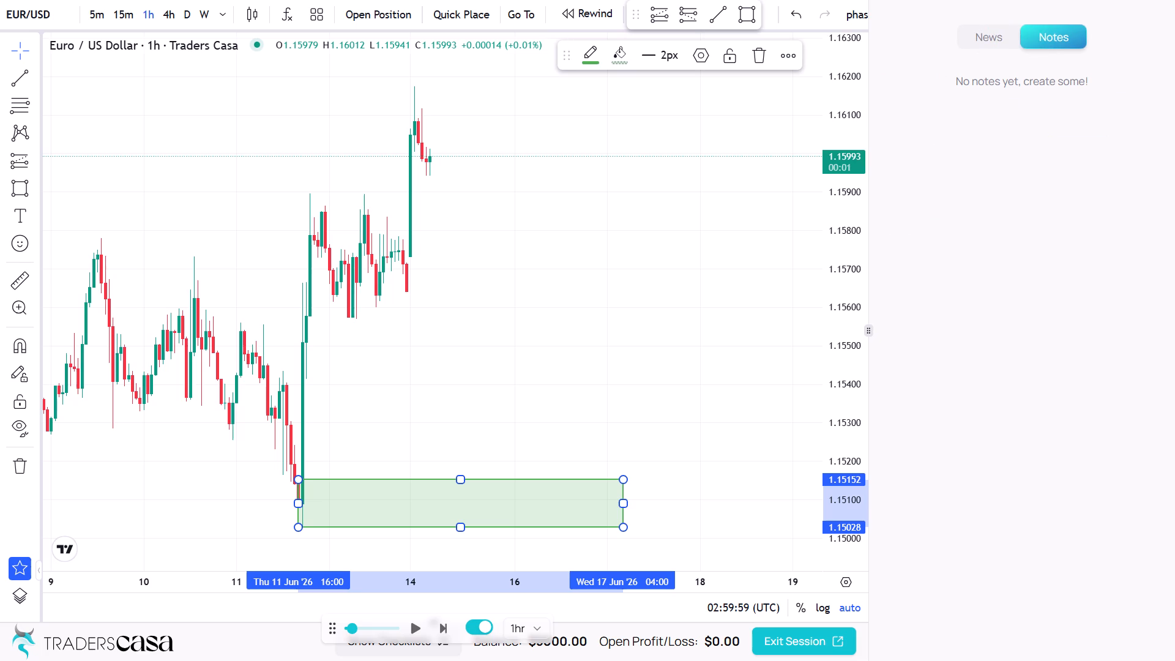
pyautogui.moveTo(1061, 84); pyautogui.dragTo(1053, 89)
pyautogui.click(998, 41)
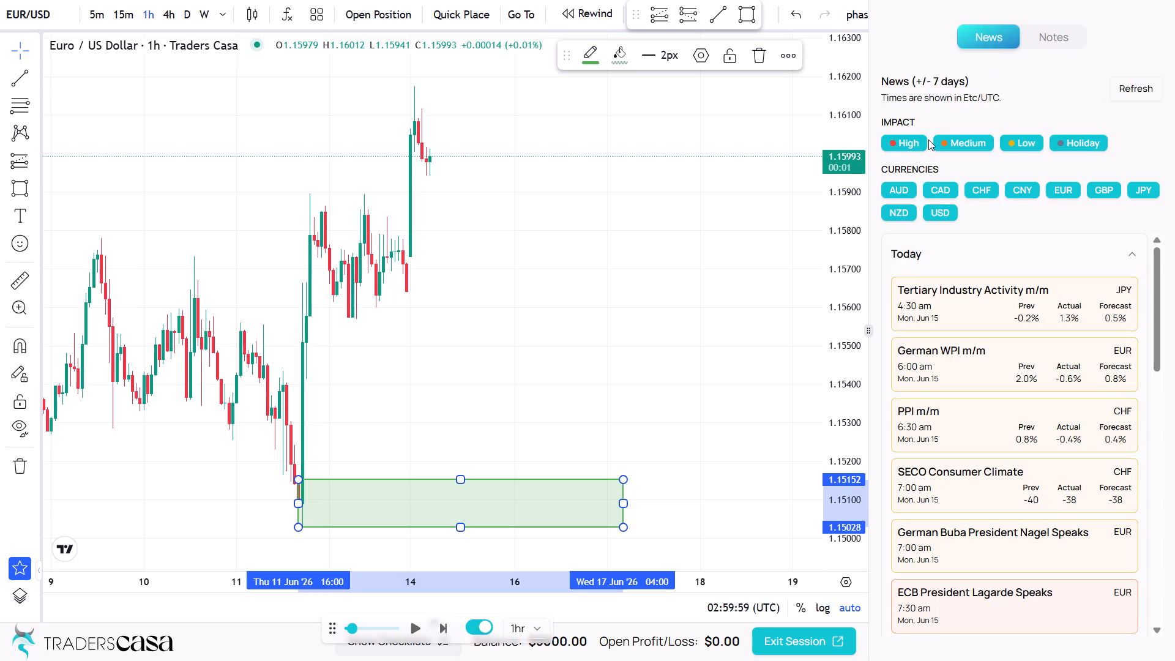
# Collapse the news panel so the chart takes the full width.
pyautogui.moveTo(869, 105); pyautogui.dragTo(1070, 127)
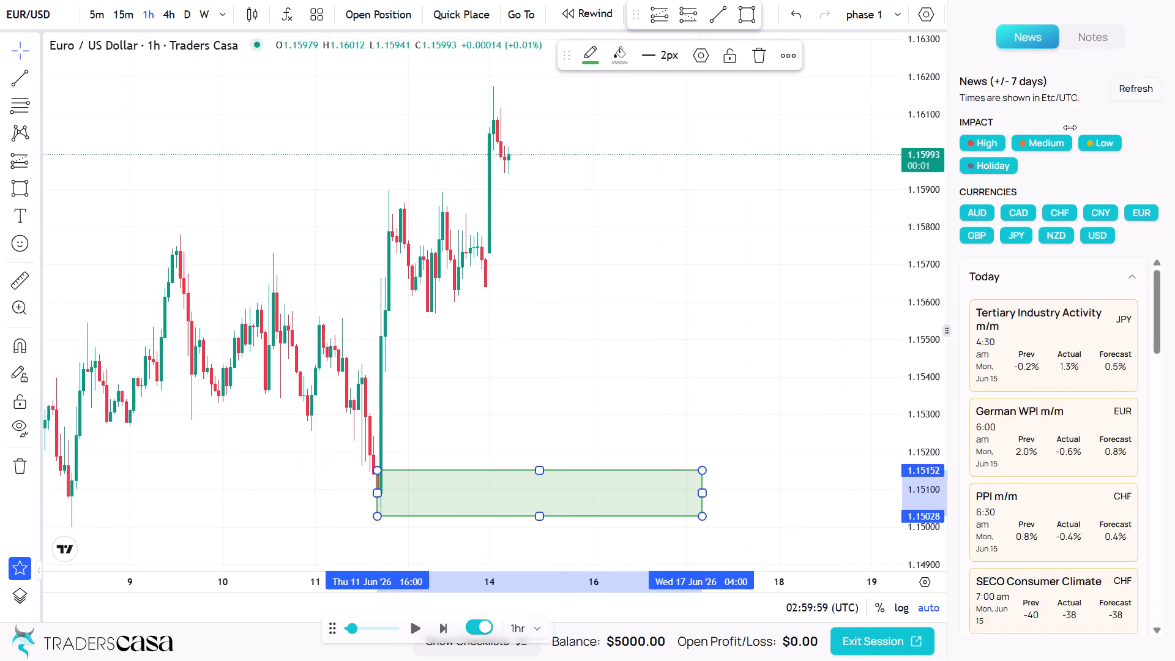
pyautogui.moveTo(1070, 127); pyautogui.dragTo(1174, 155)
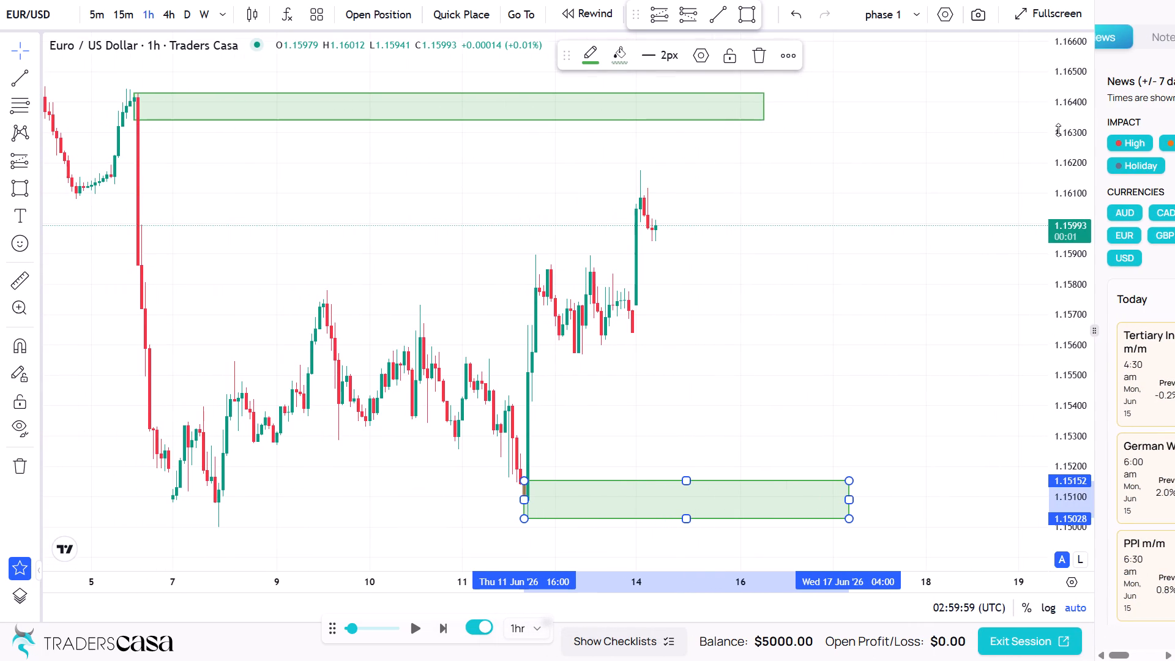
pyautogui.moveTo(1094, 119); pyautogui.dragTo(1174, 129)
pyautogui.click(898, 230)
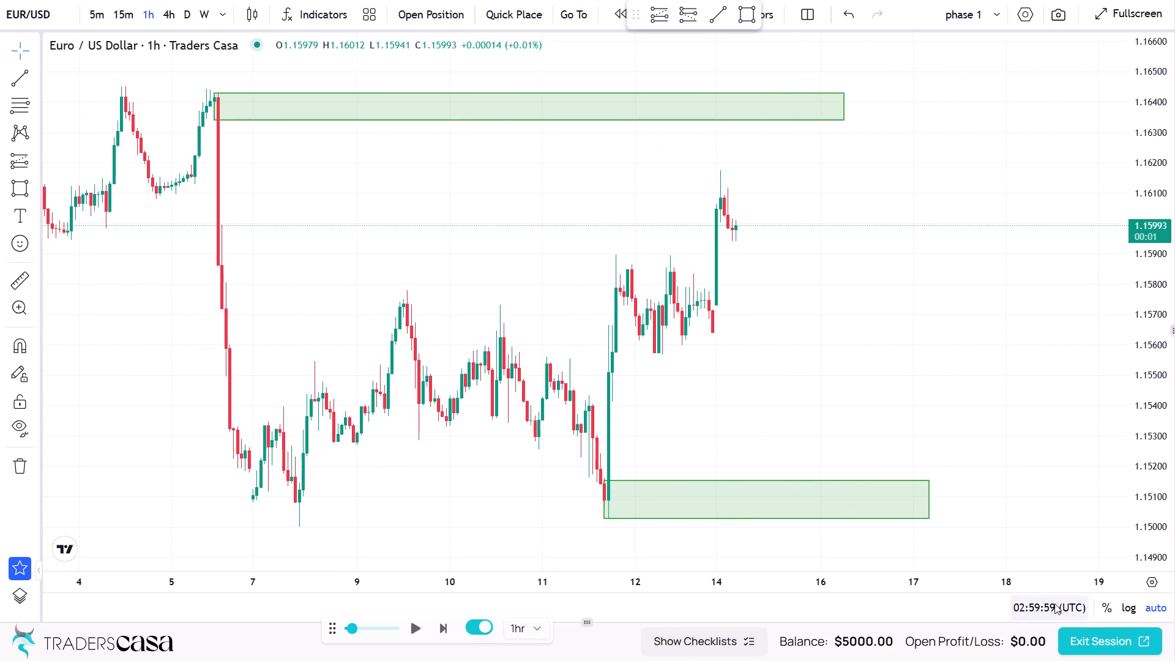
# Set the time hours format to 12-hours in the chart's scales and lines settings.
pyautogui.click(1165, 587)
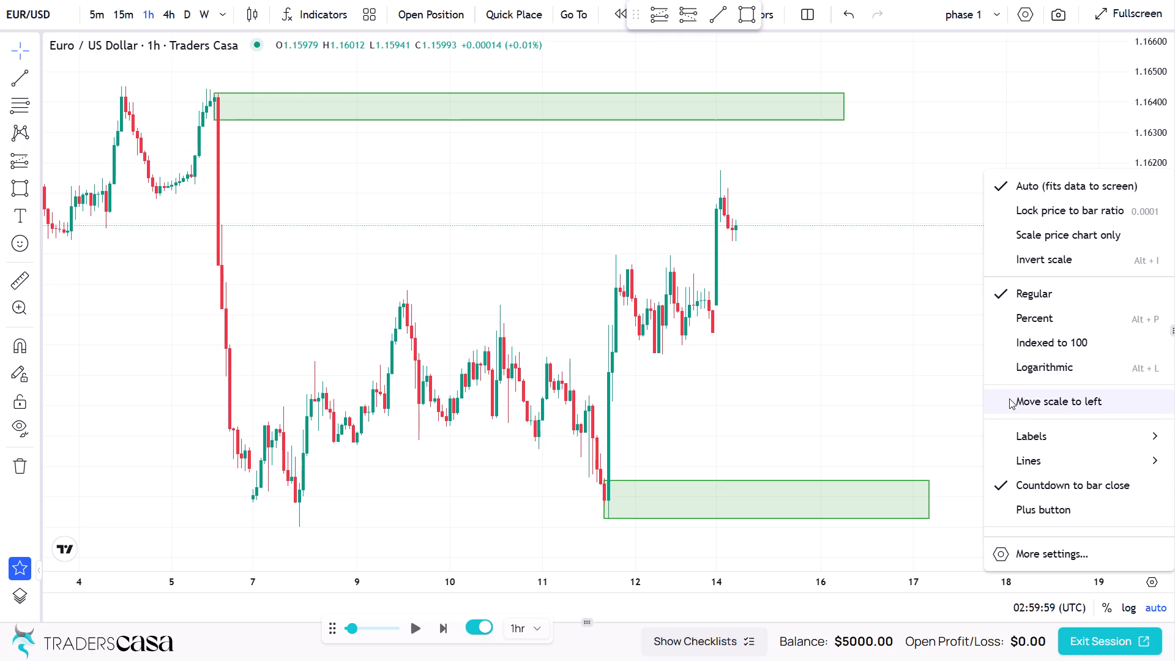
pyautogui.click(1046, 558)
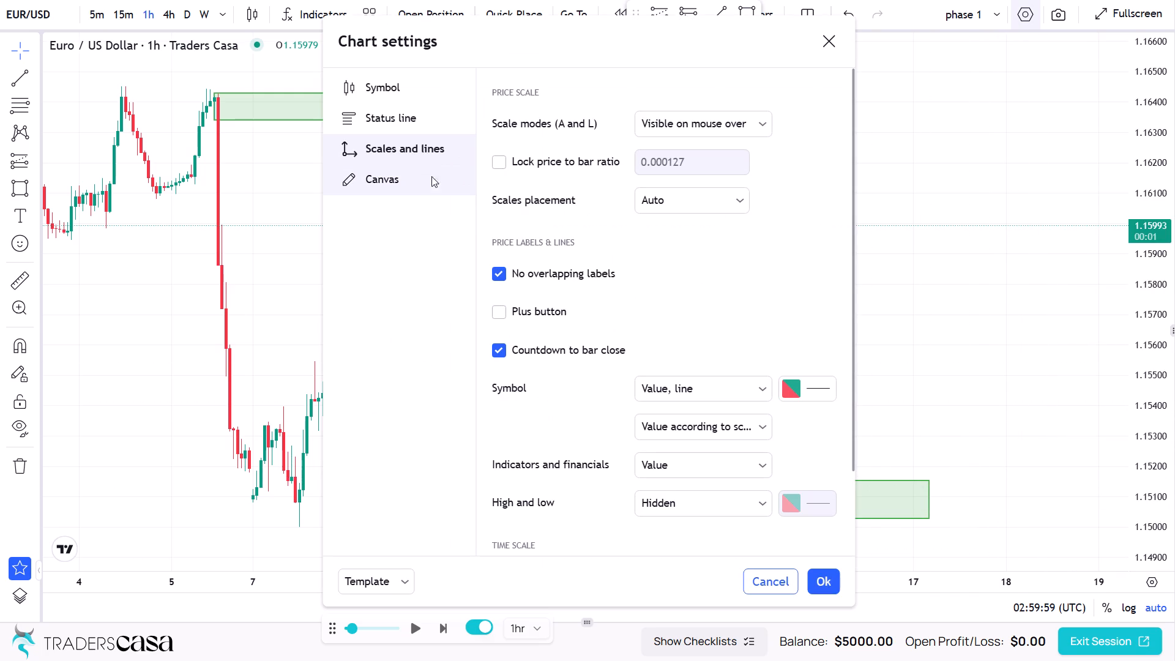
pyautogui.click(428, 179)
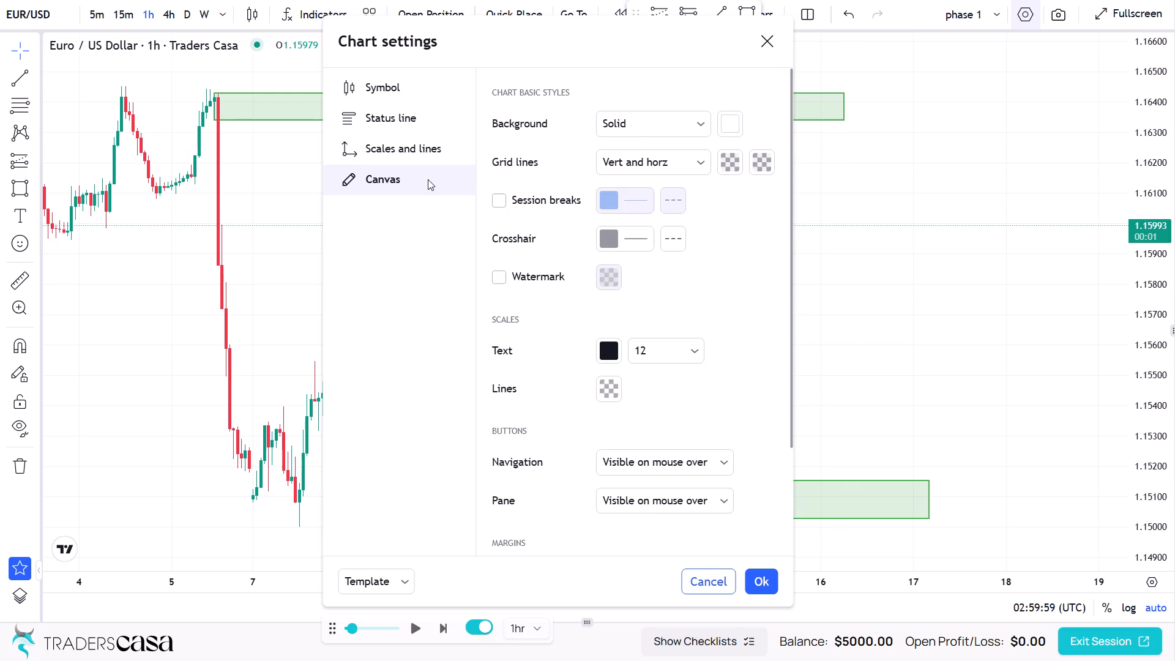
pyautogui.click(428, 179)
pyautogui.click(425, 142)
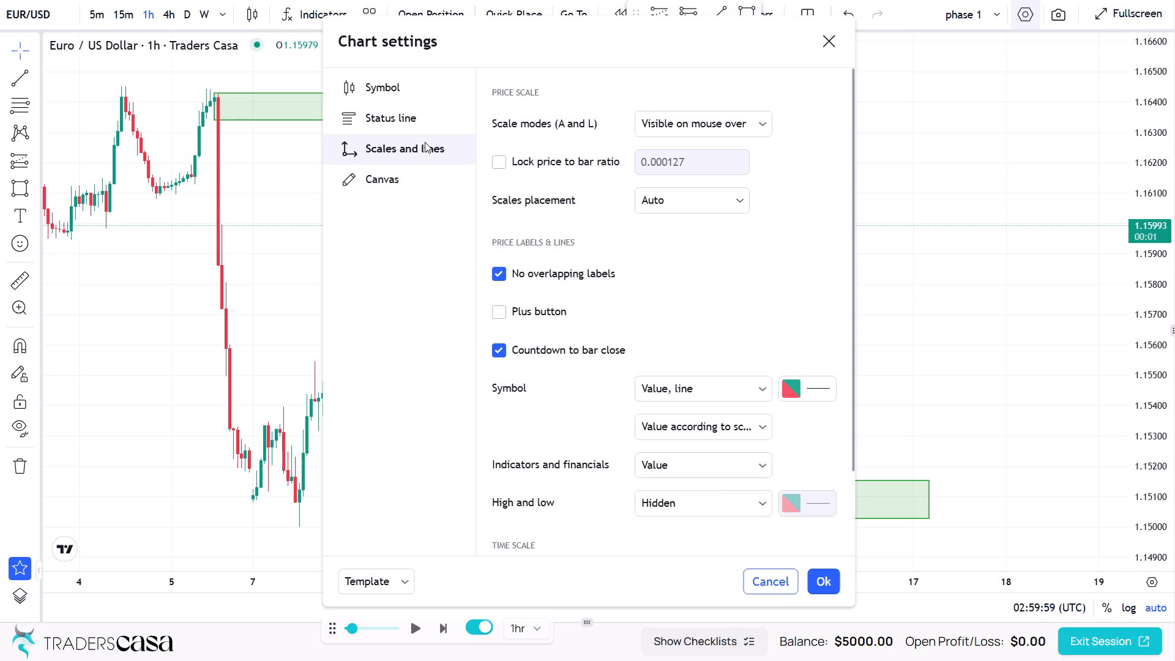
pyautogui.scroll(3, 611, 310)
pyautogui.scroll(-3, 606, 304)
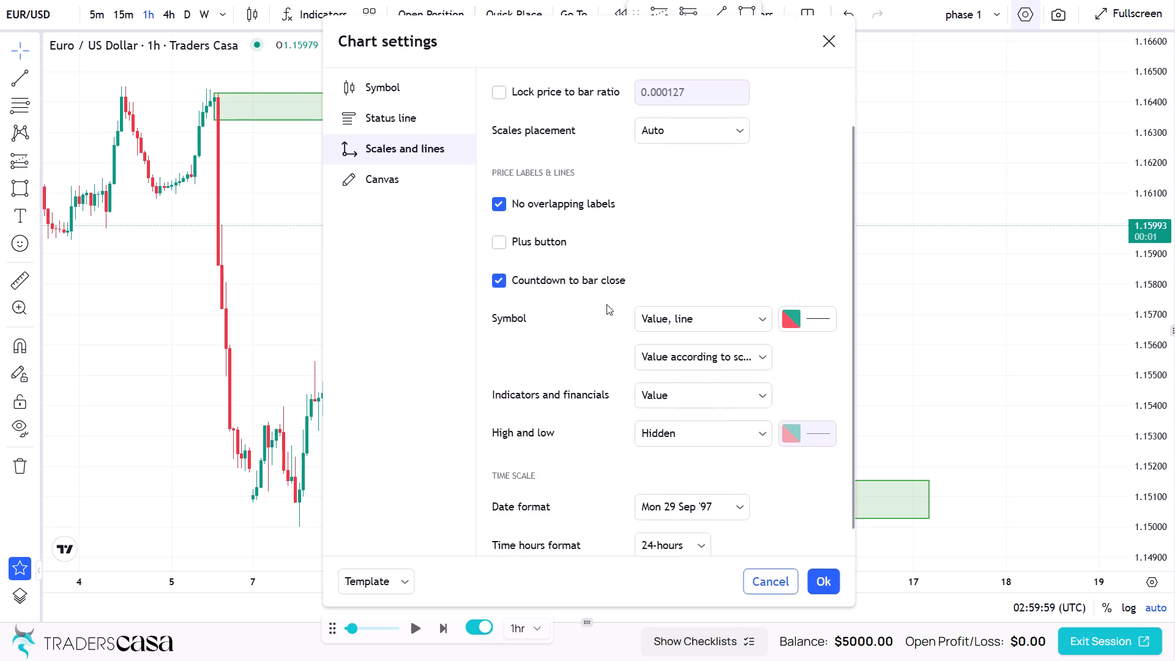
pyautogui.scroll(-4, 606, 304)
pyautogui.click(703, 507)
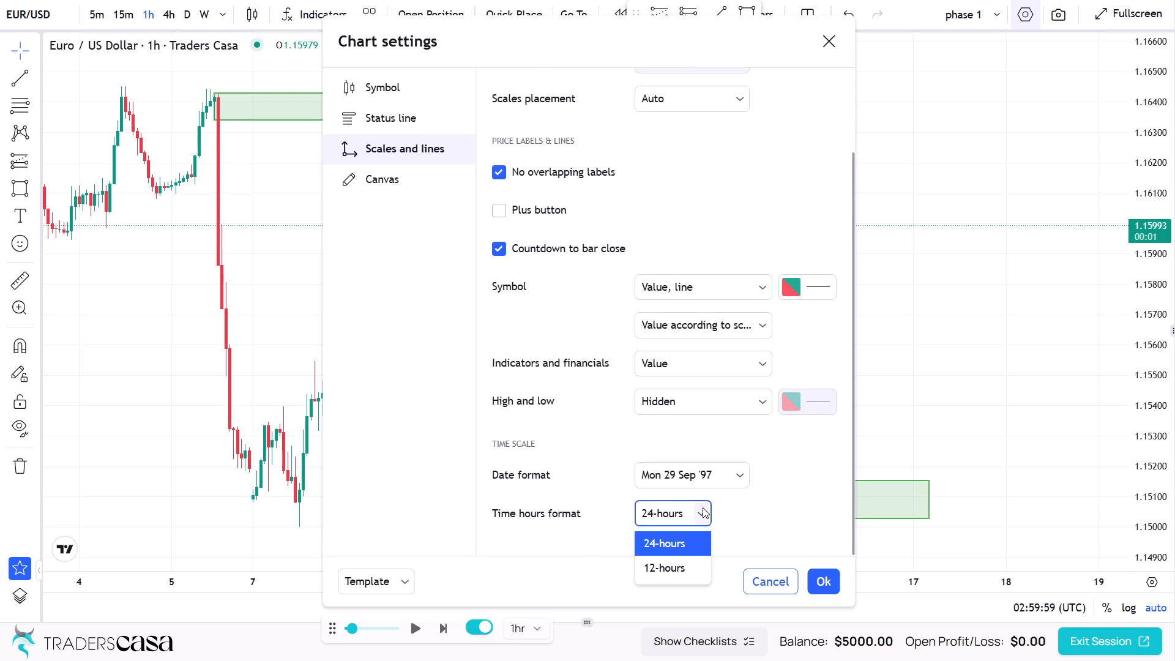
pyautogui.click(670, 566)
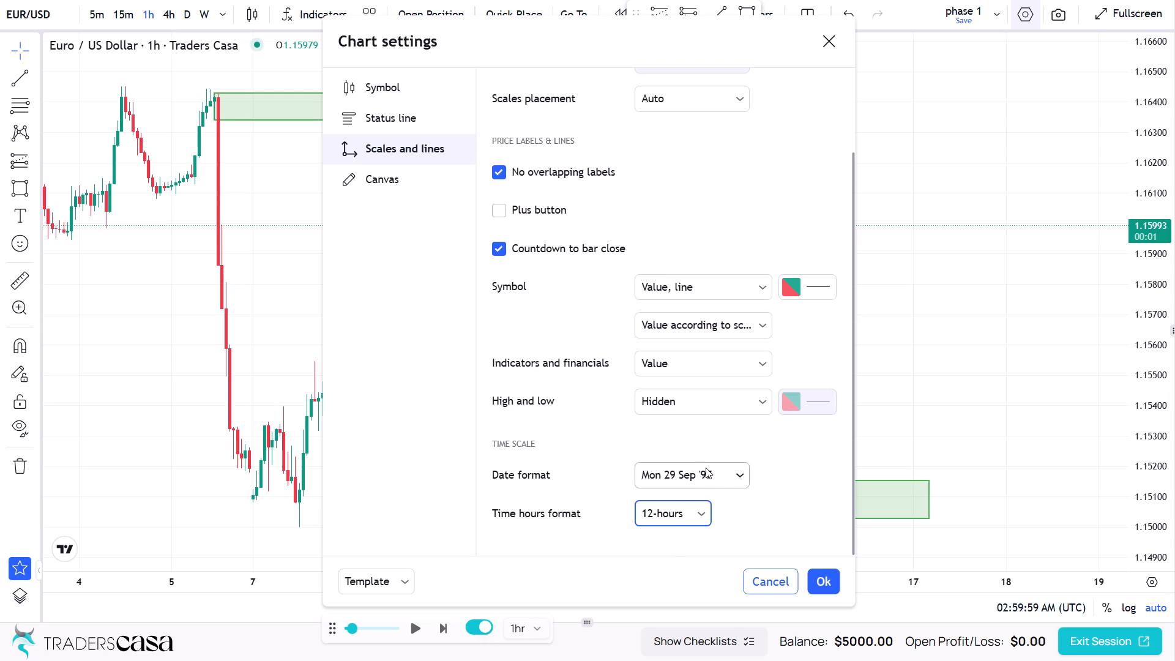
# Check the date format choices, keep the first Mon 29 Sep '97 format, and apply the chart settings.
pyautogui.click(728, 486)
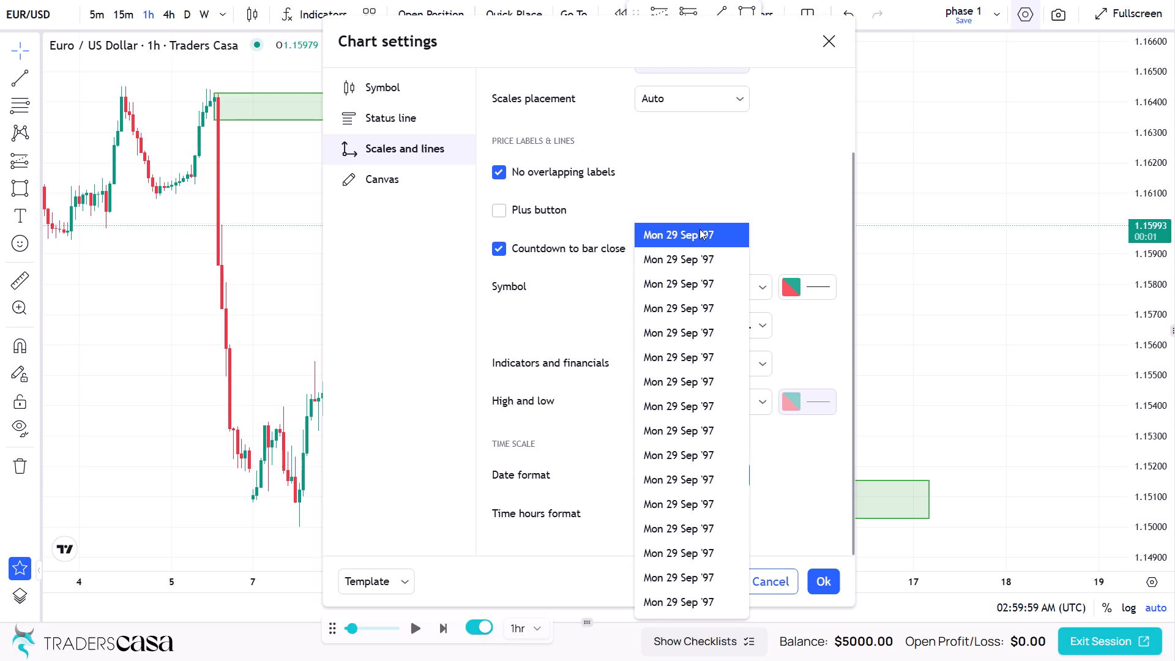
pyautogui.scroll(-5, 688, 408)
pyautogui.scroll(1, 688, 408)
pyautogui.scroll(-1, 688, 408)
pyautogui.scroll(4, 688, 408)
pyautogui.click(692, 232)
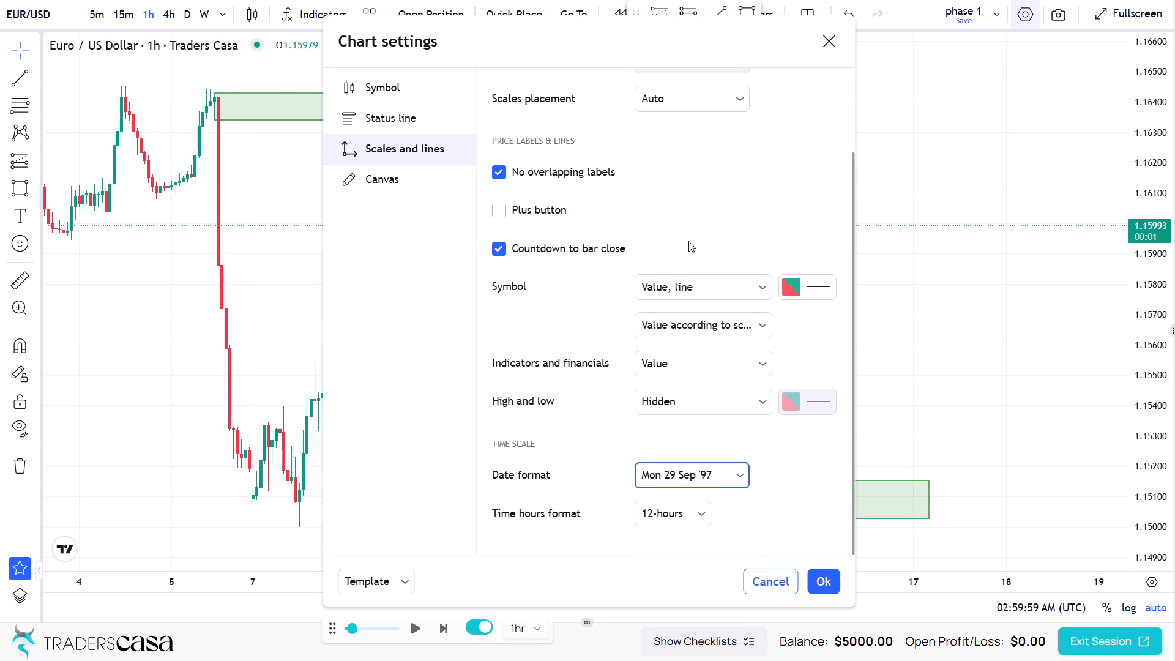
pyautogui.scroll(1, 686, 245)
pyautogui.scroll(-1, 686, 245)
pyautogui.scroll(4, 686, 245)
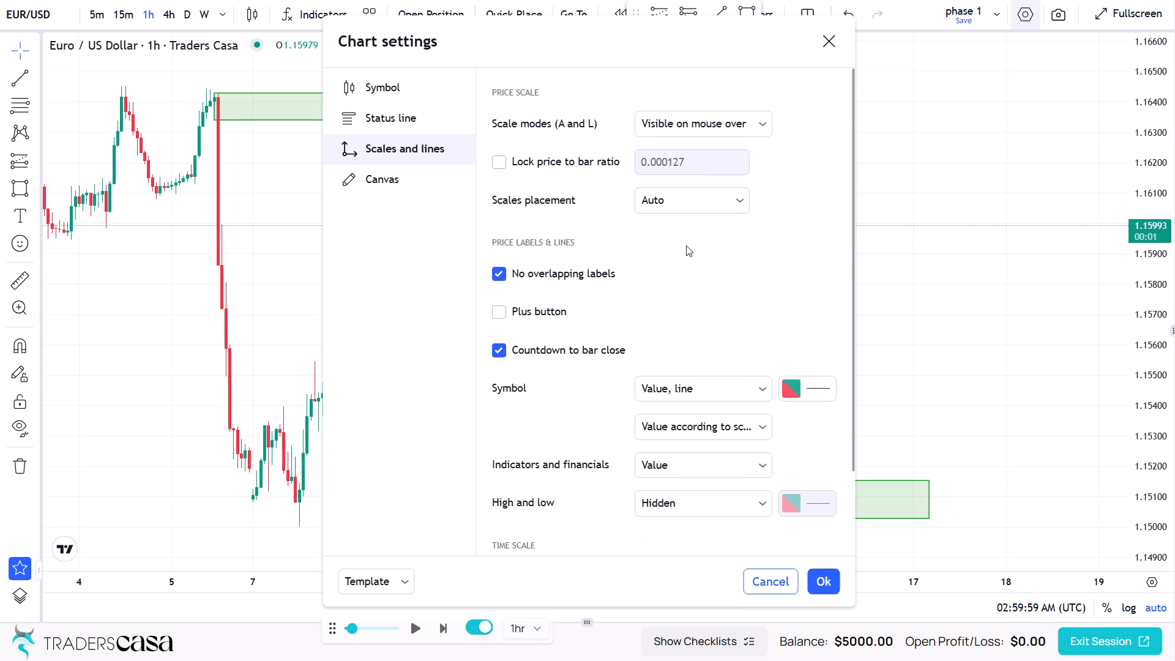
pyautogui.click(823, 576)
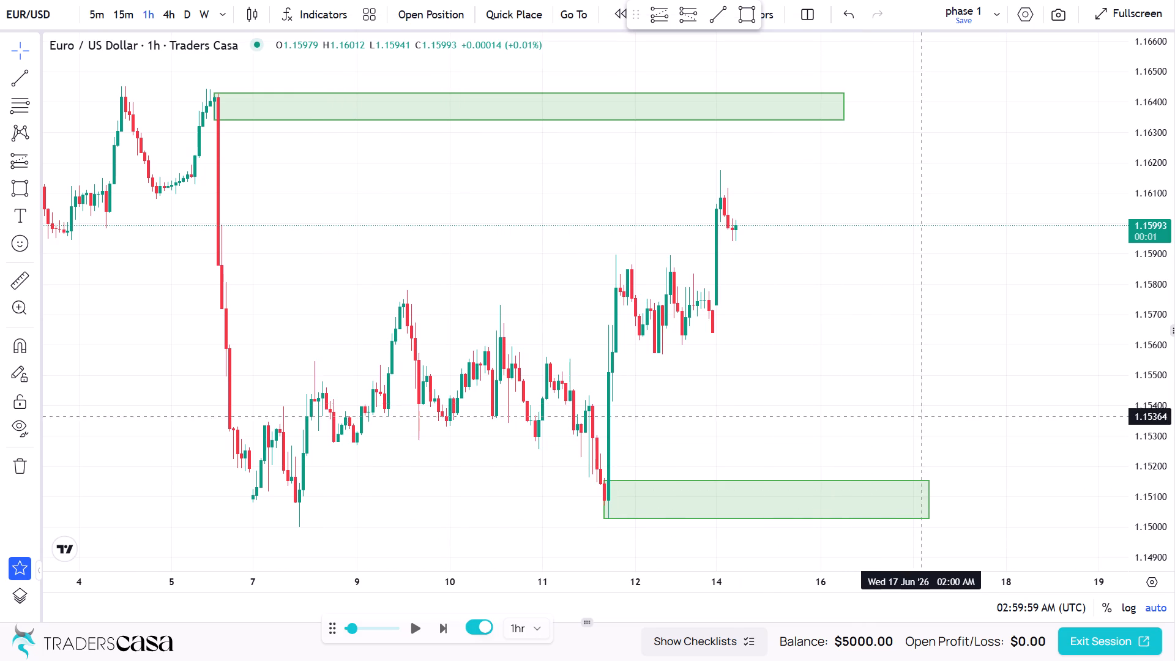
# Review the chart's scales and lines settings again, including the time scale formats, and close them.
pyautogui.moveTo(928, 402); pyautogui.dragTo(827, 406)
pyautogui.moveTo(825, 407); pyautogui.dragTo(738, 425)
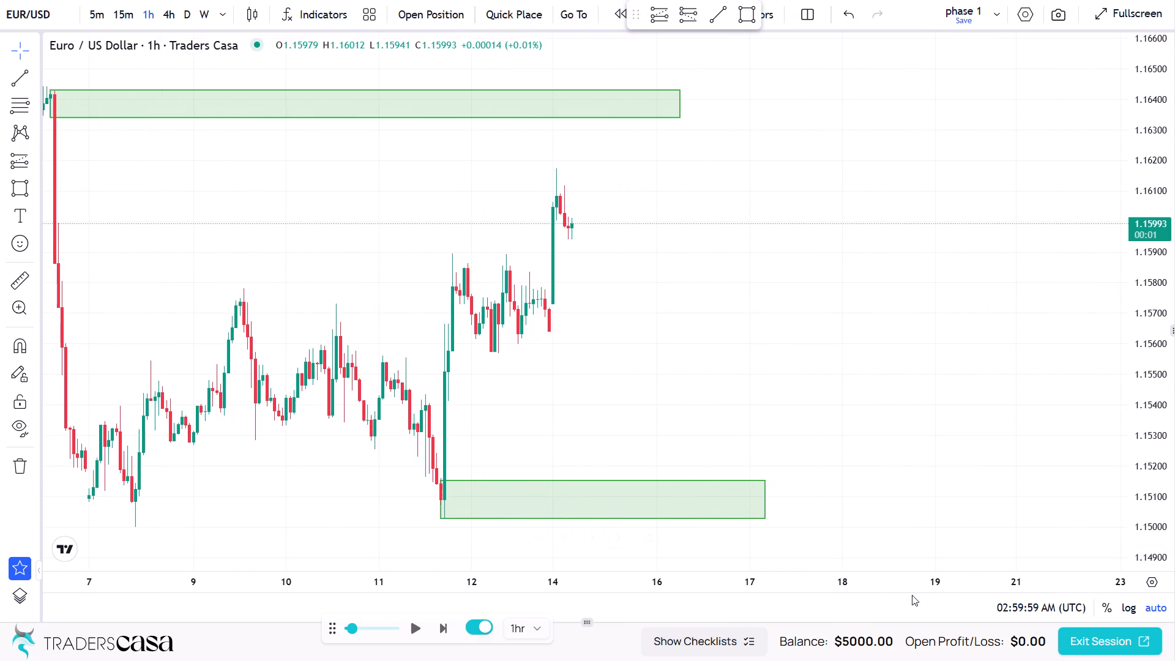
pyautogui.click(1154, 581)
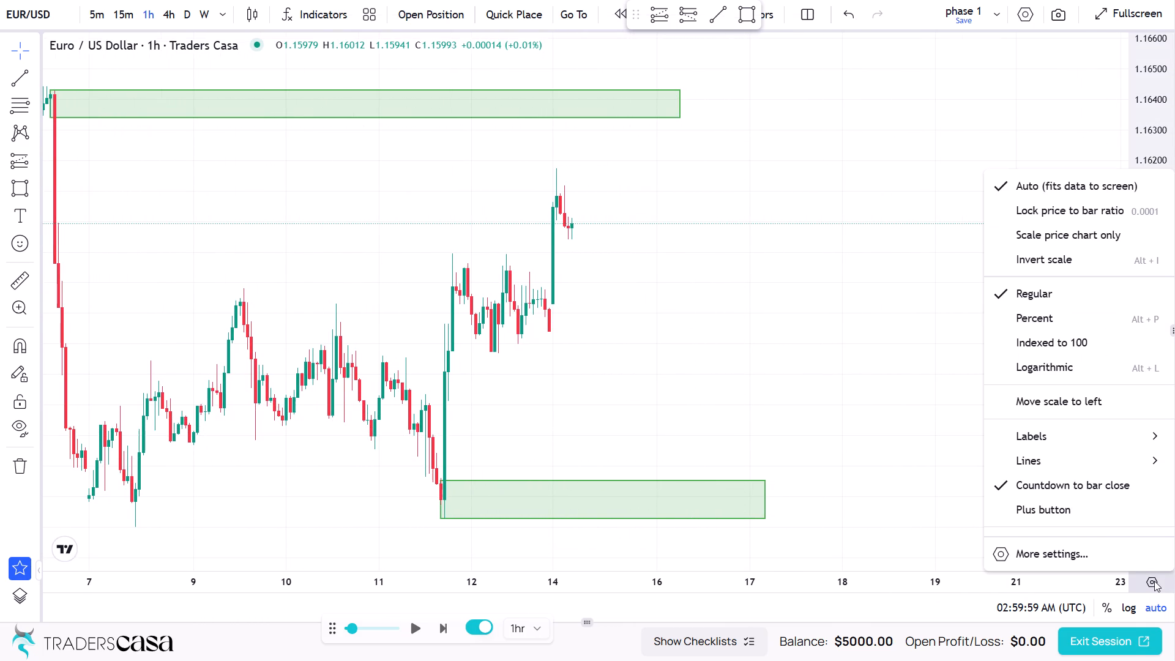
pyautogui.click(1061, 543)
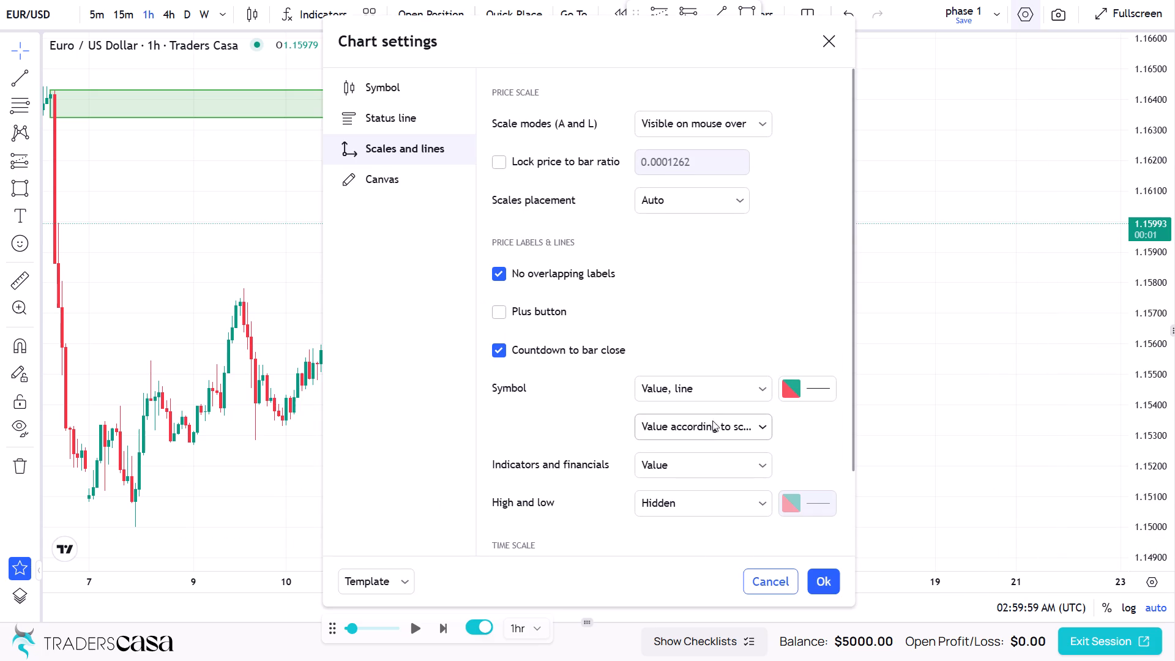
pyautogui.scroll(5, 710, 422)
pyautogui.scroll(-1, 710, 422)
pyautogui.scroll(3, 710, 422)
pyautogui.scroll(-6, 707, 424)
pyautogui.scroll(1, 706, 425)
pyautogui.scroll(-3, 706, 425)
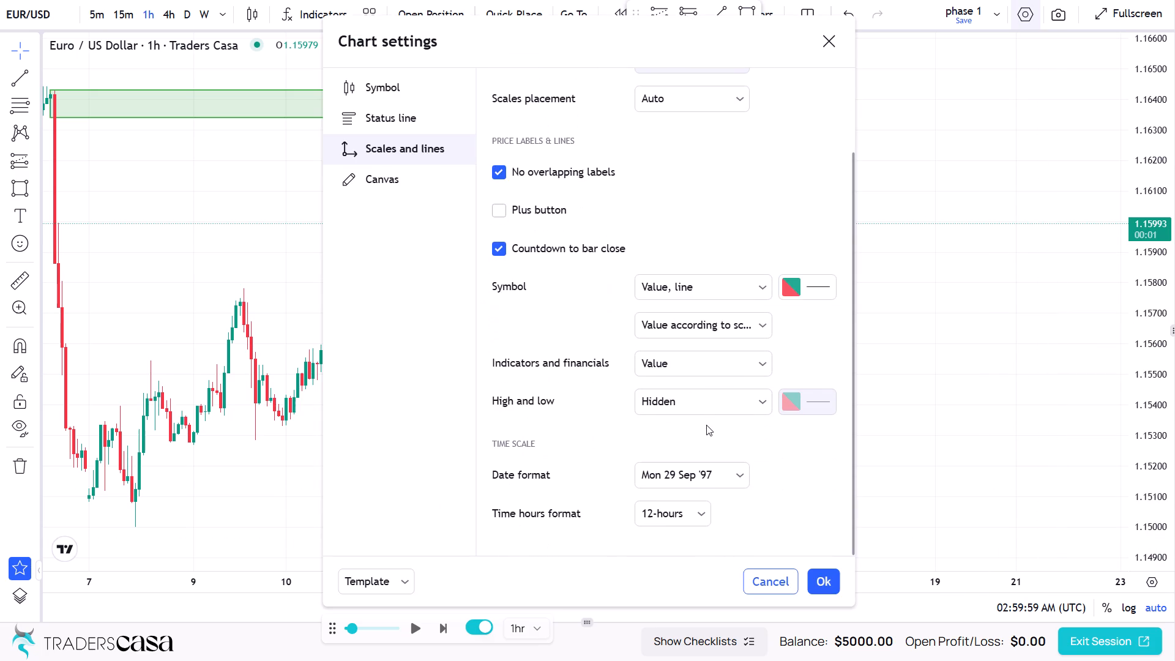
pyautogui.click(826, 586)
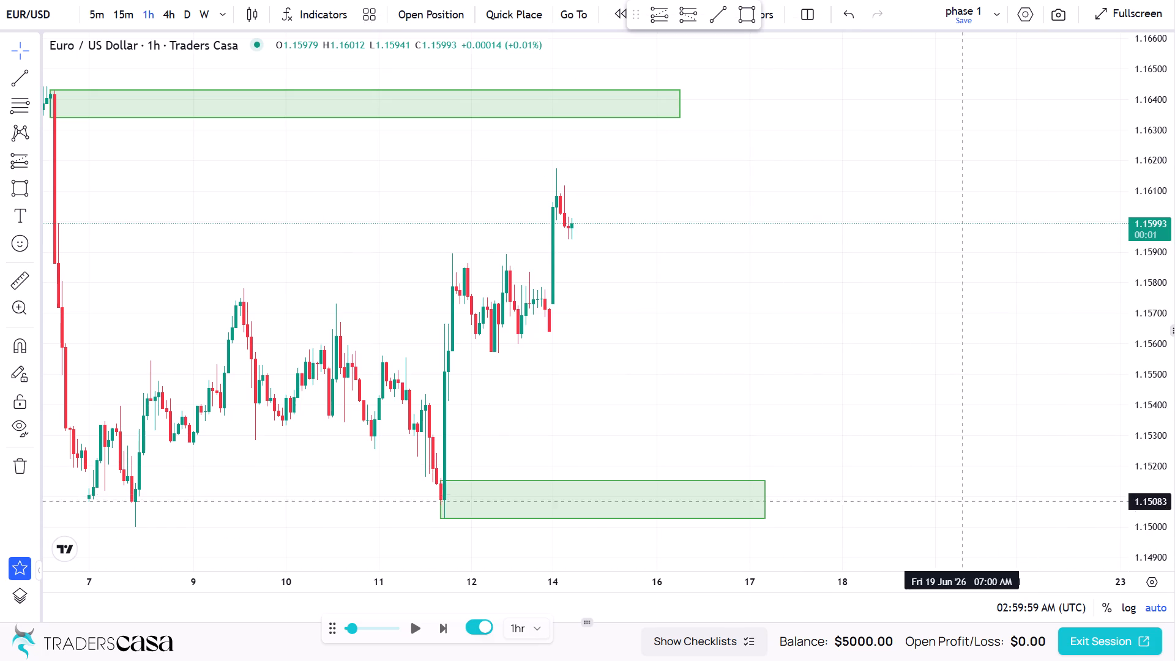
# Set the chart's time zone to (UTC+5:30) Kolkata.
pyautogui.click(1054, 610)
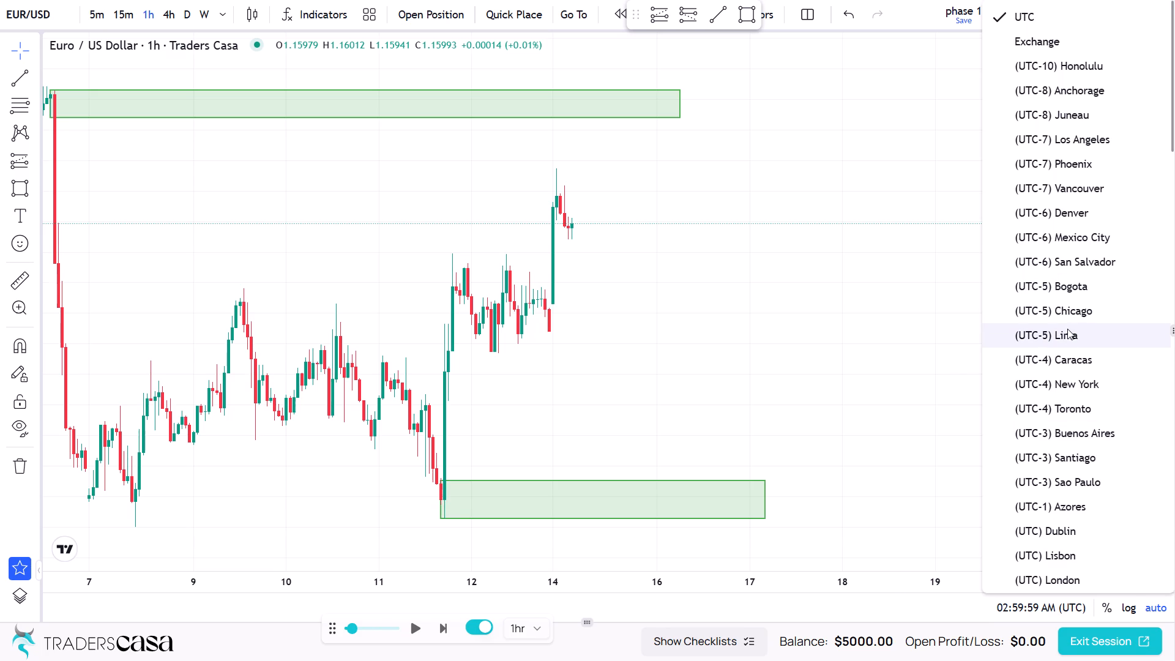
pyautogui.scroll(-1, 1062, 491)
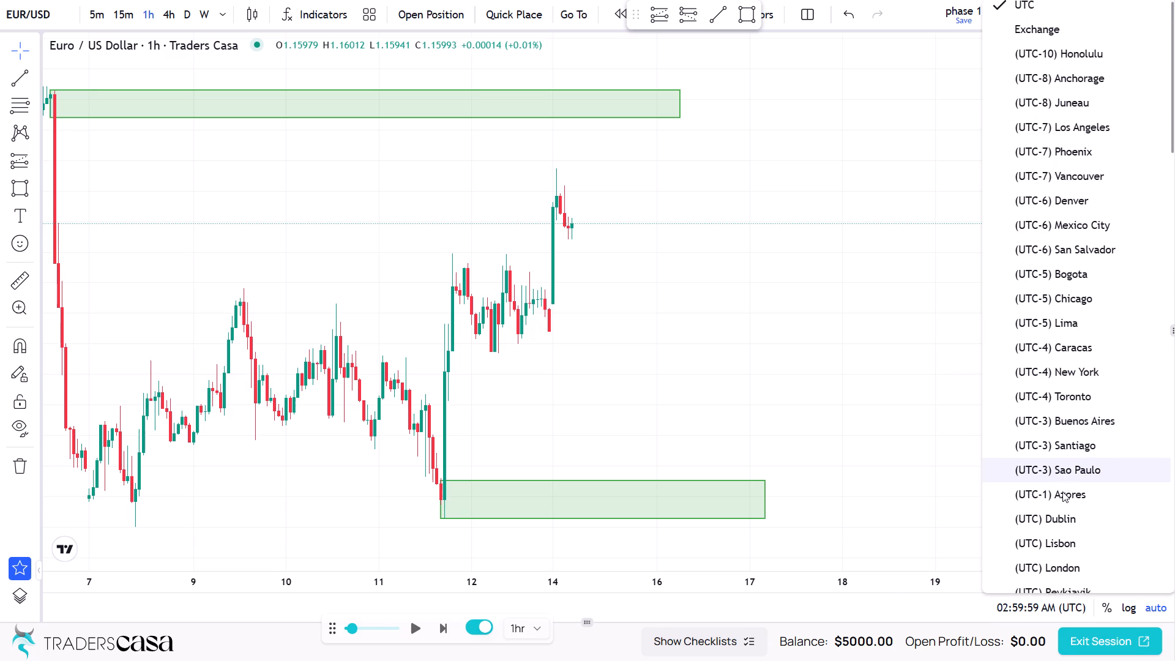
pyautogui.scroll(-3, 1062, 491)
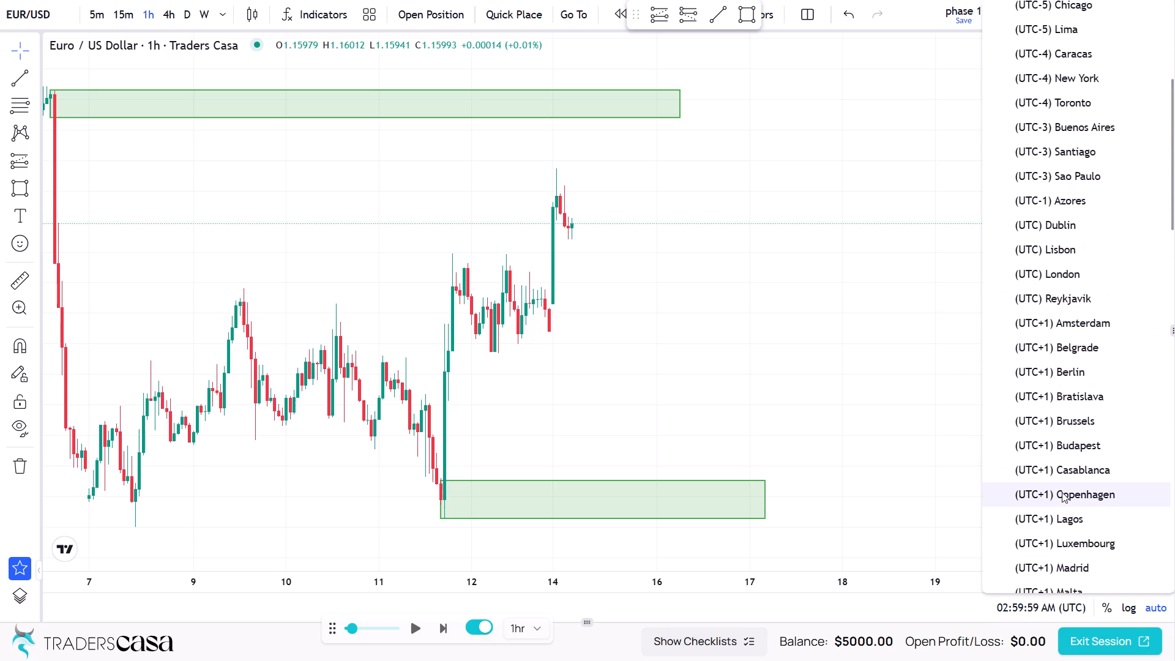
pyautogui.scroll(-3, 1062, 492)
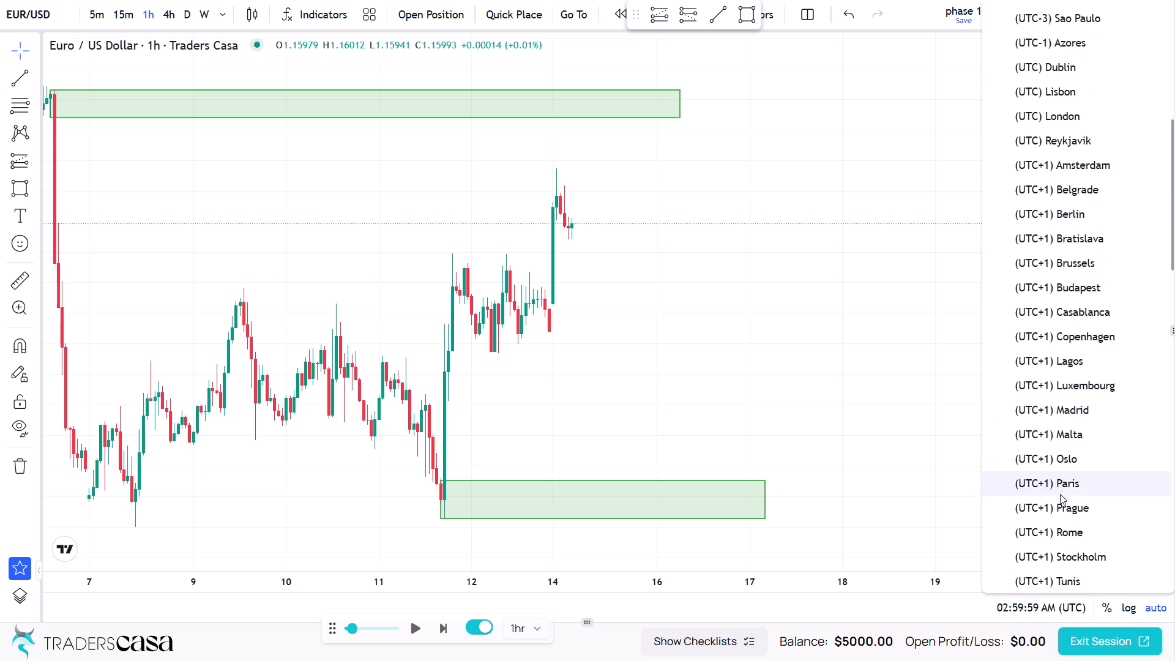
pyautogui.scroll(-3, 1060, 494)
pyautogui.scroll(2, 1060, 495)
pyautogui.scroll(-2, 1059, 495)
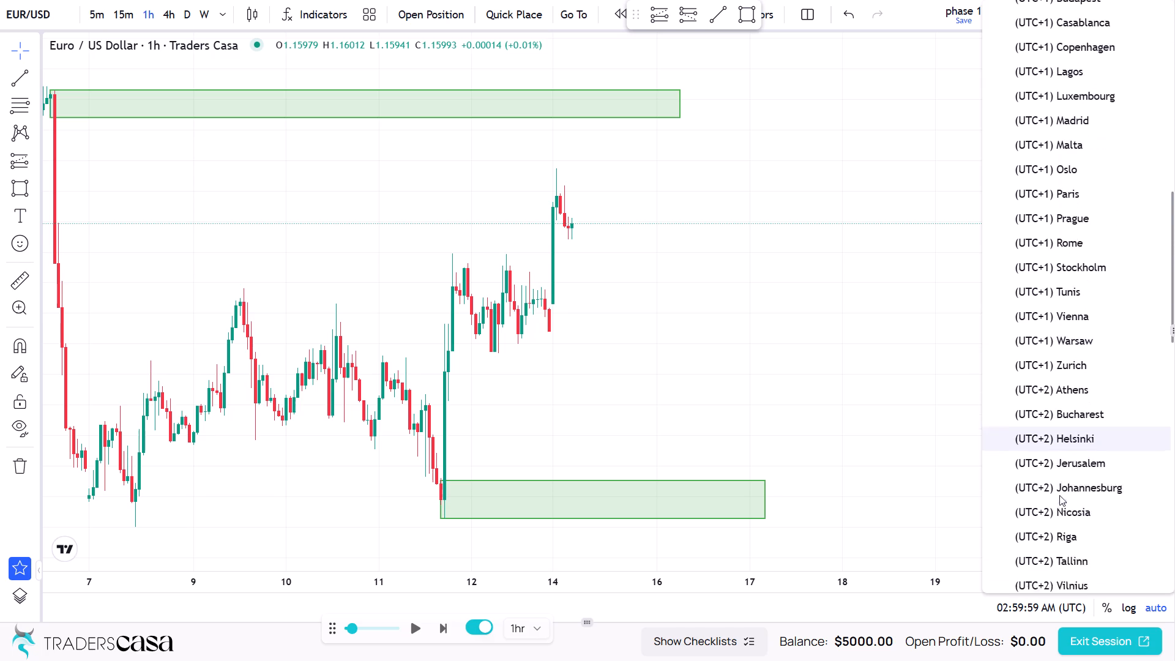
pyautogui.scroll(-5, 1059, 495)
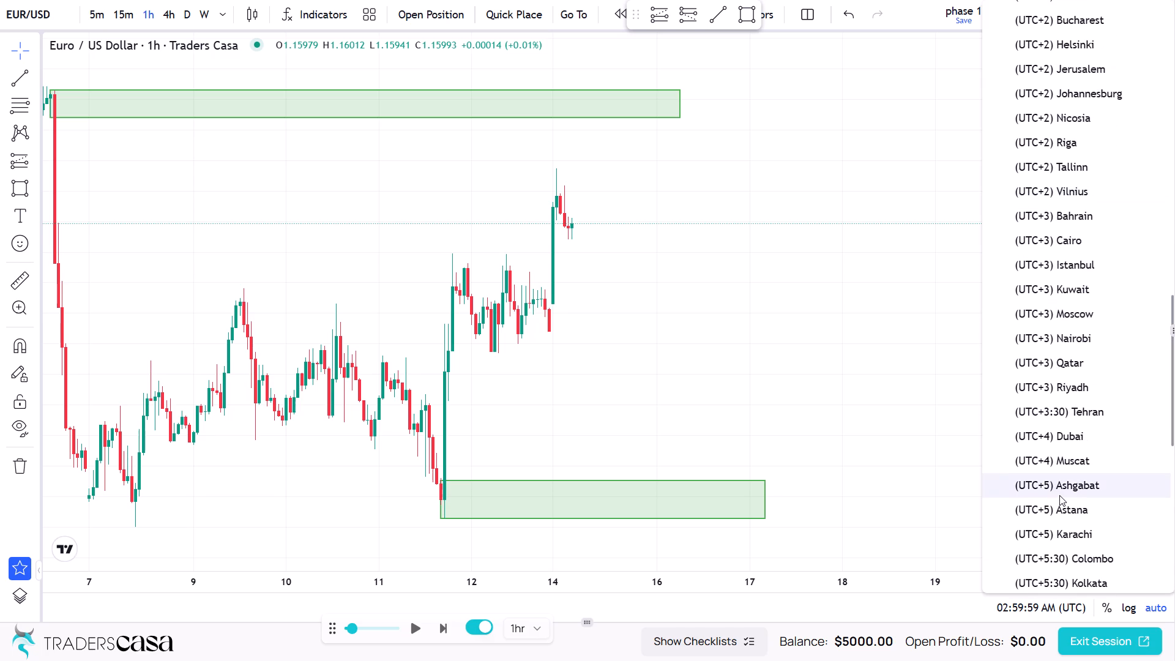
pyautogui.scroll(-15, 1059, 495)
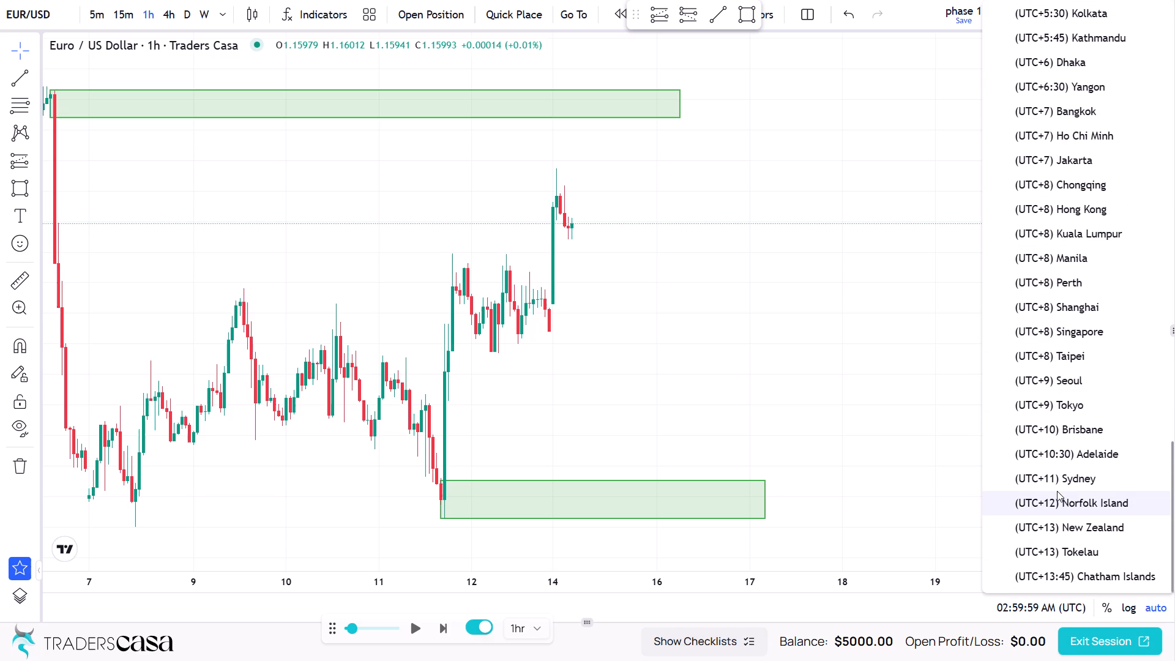
pyautogui.scroll(-5, 1057, 491)
pyautogui.scroll(1, 1056, 242)
pyautogui.scroll(-1, 1056, 242)
pyautogui.scroll(3, 1056, 242)
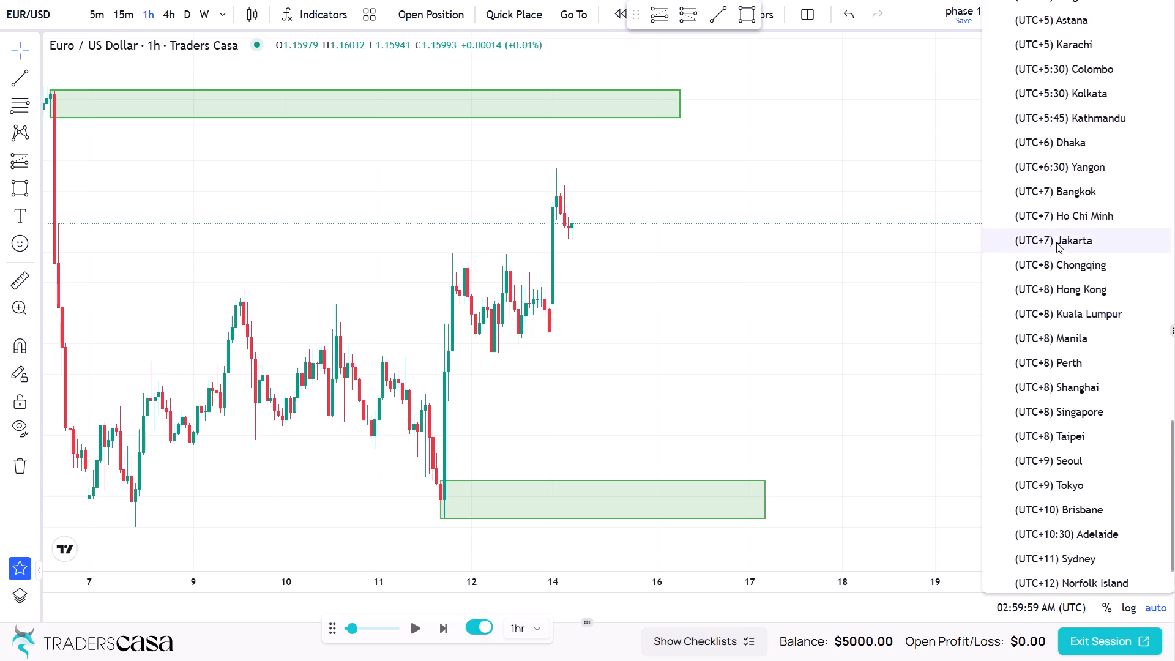
pyautogui.scroll(1, 1056, 242)
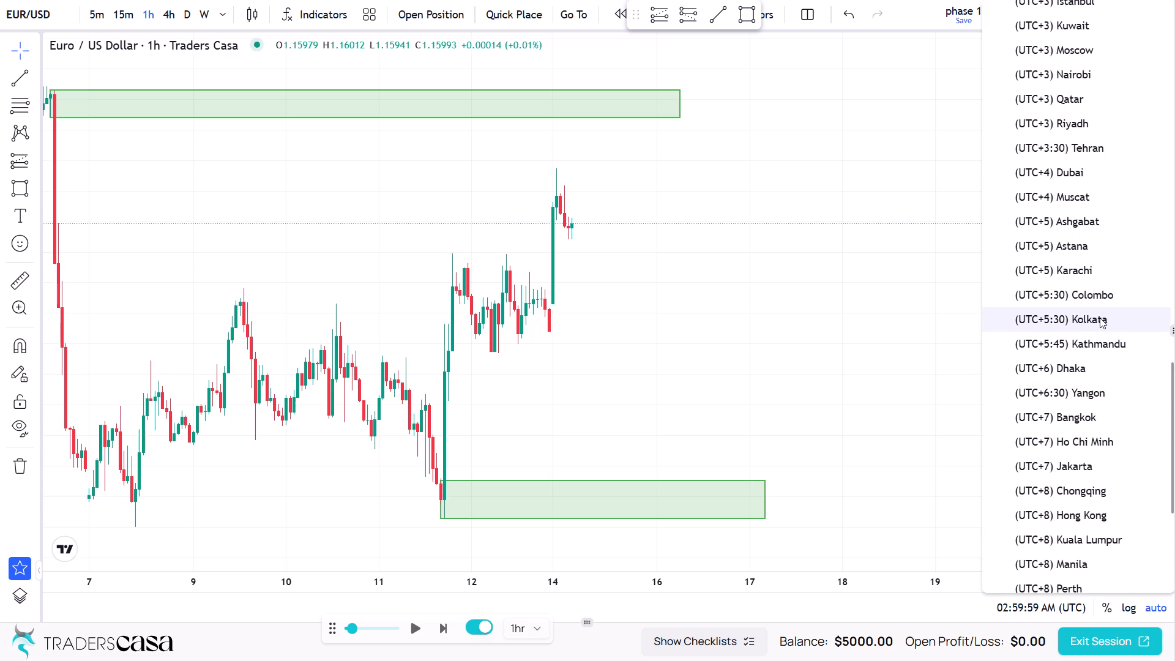
pyautogui.click(1100, 318)
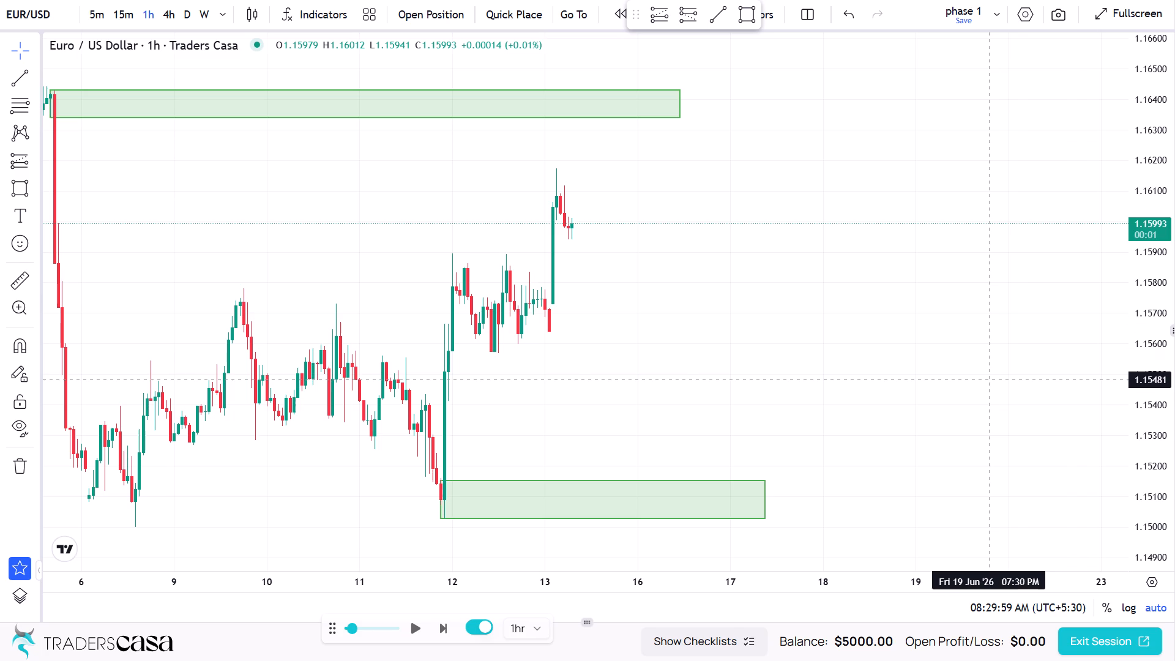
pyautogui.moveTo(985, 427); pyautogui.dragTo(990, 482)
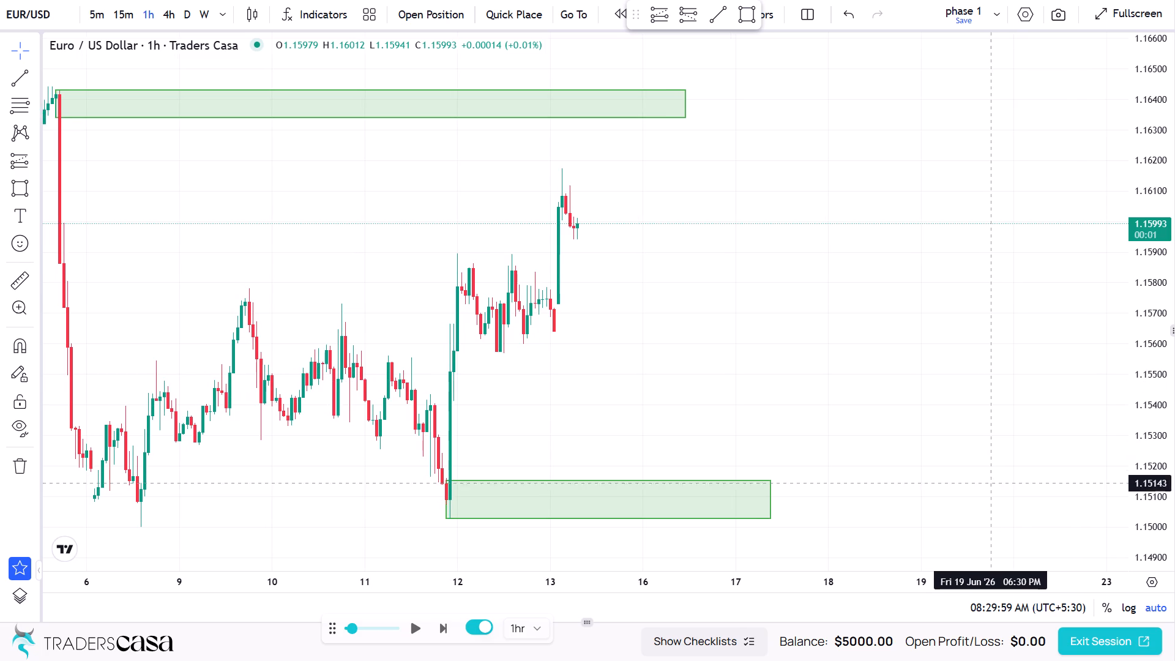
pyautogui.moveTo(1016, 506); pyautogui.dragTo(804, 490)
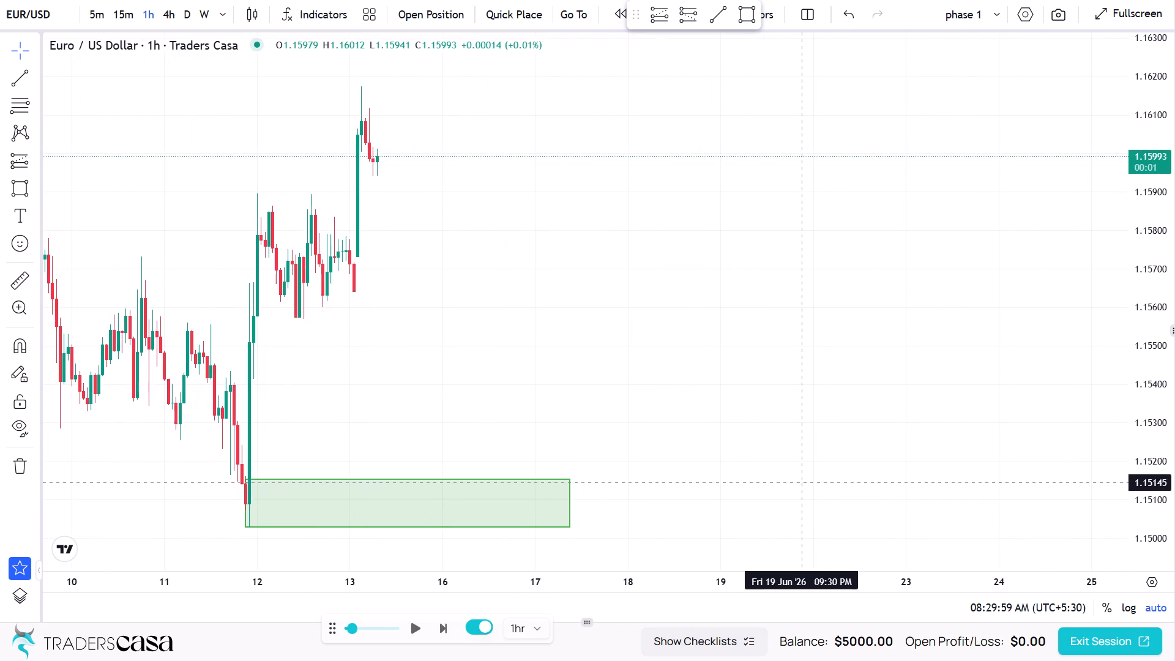
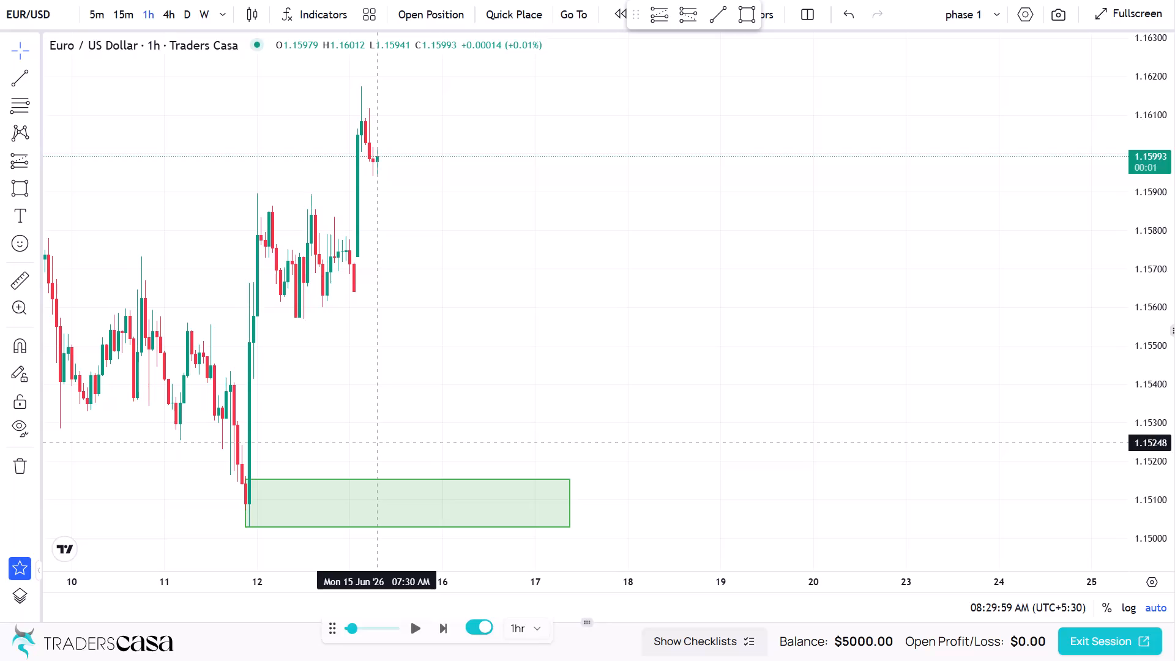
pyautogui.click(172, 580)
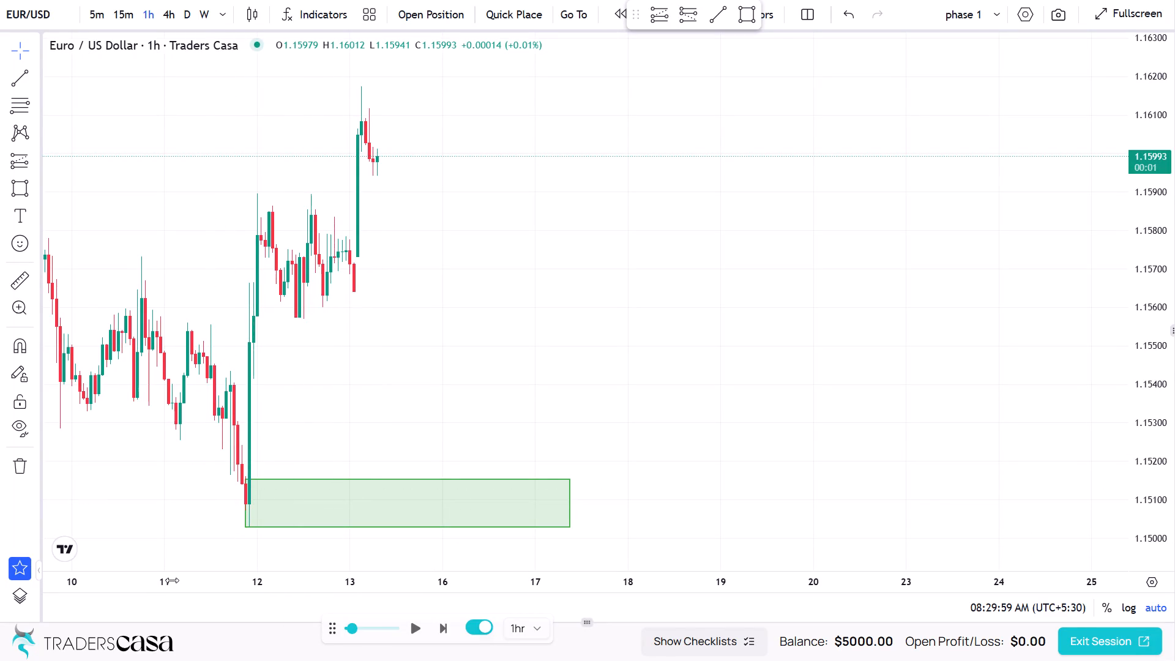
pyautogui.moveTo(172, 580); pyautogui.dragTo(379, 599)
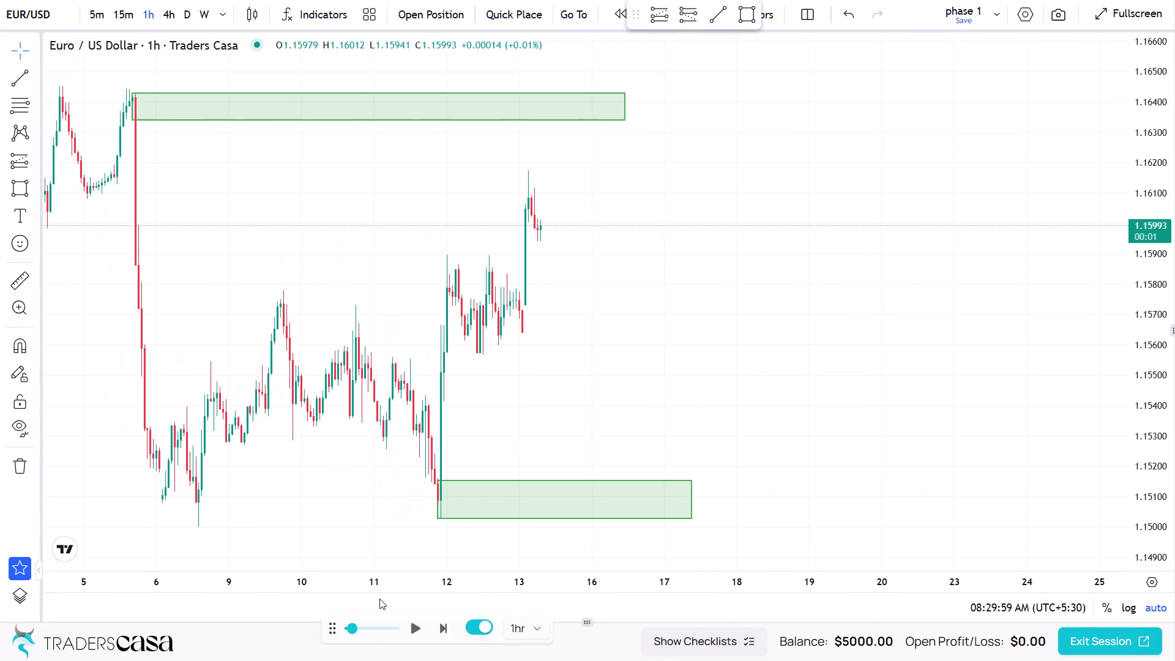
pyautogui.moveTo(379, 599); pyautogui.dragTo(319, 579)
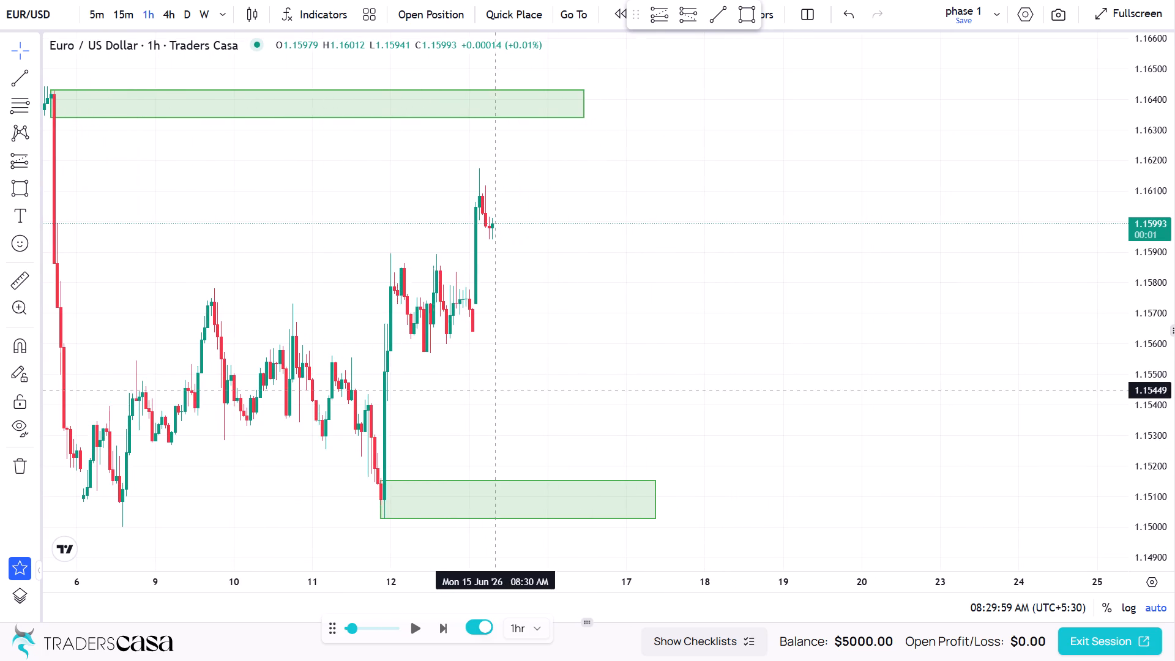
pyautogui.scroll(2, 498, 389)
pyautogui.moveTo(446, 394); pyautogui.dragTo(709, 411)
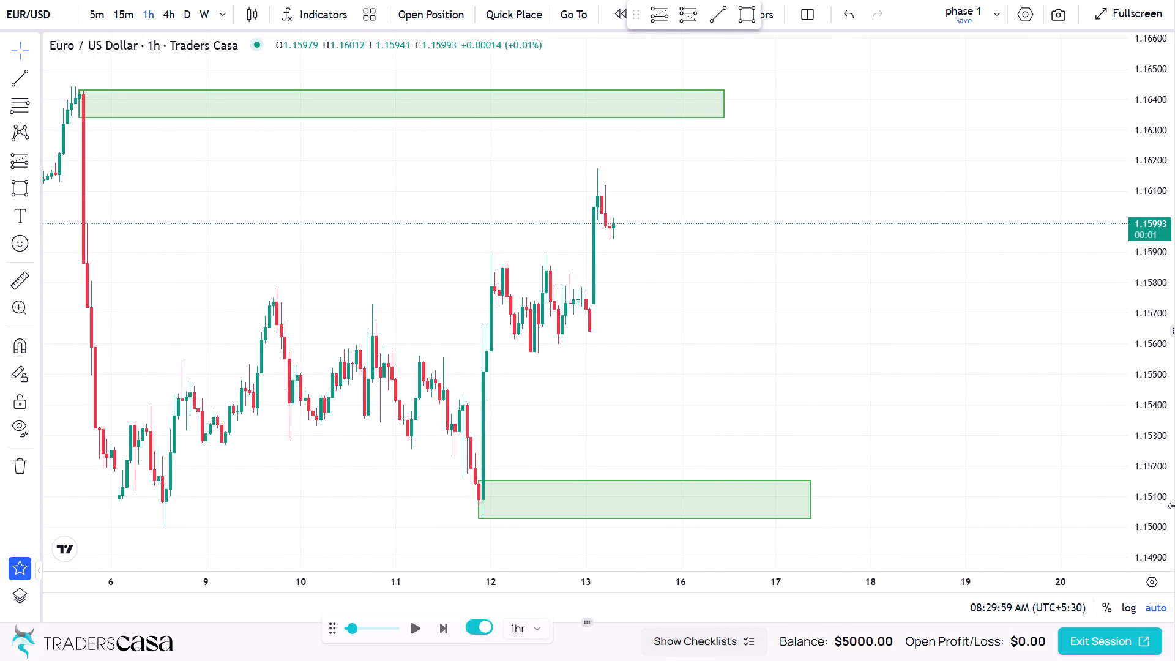
# Check the time scale formats in the chart's scales and lines settings, keeping the time hours format at 12-hours.
pyautogui.click(1149, 580)
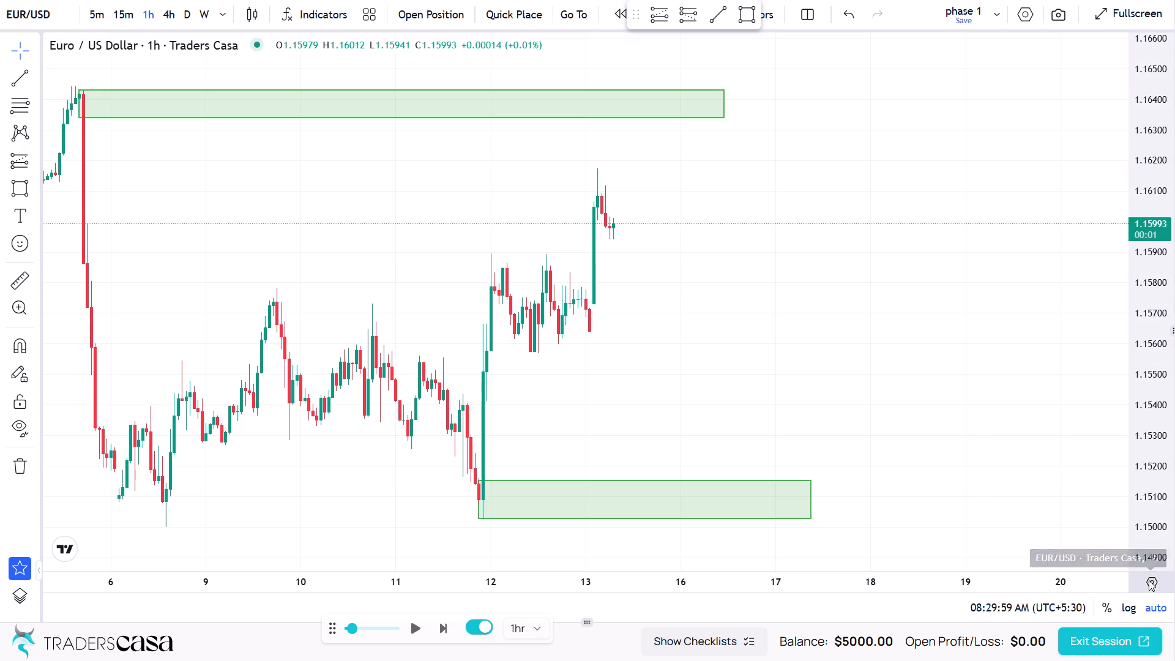
pyautogui.click(1103, 556)
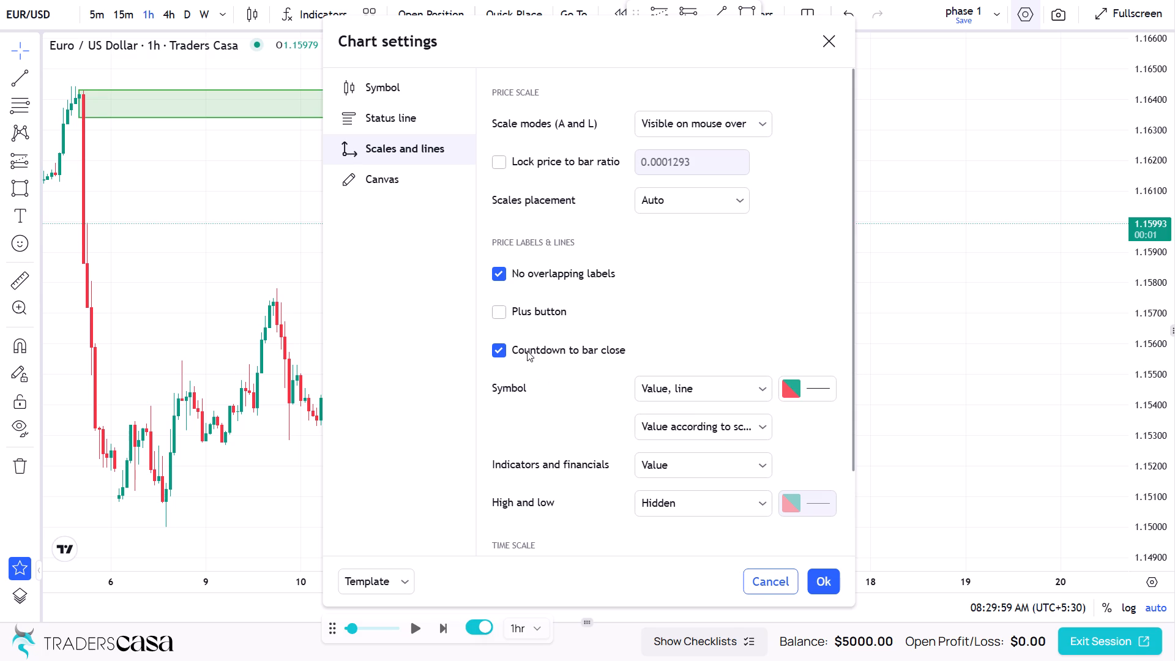
pyautogui.scroll(-1, 658, 369)
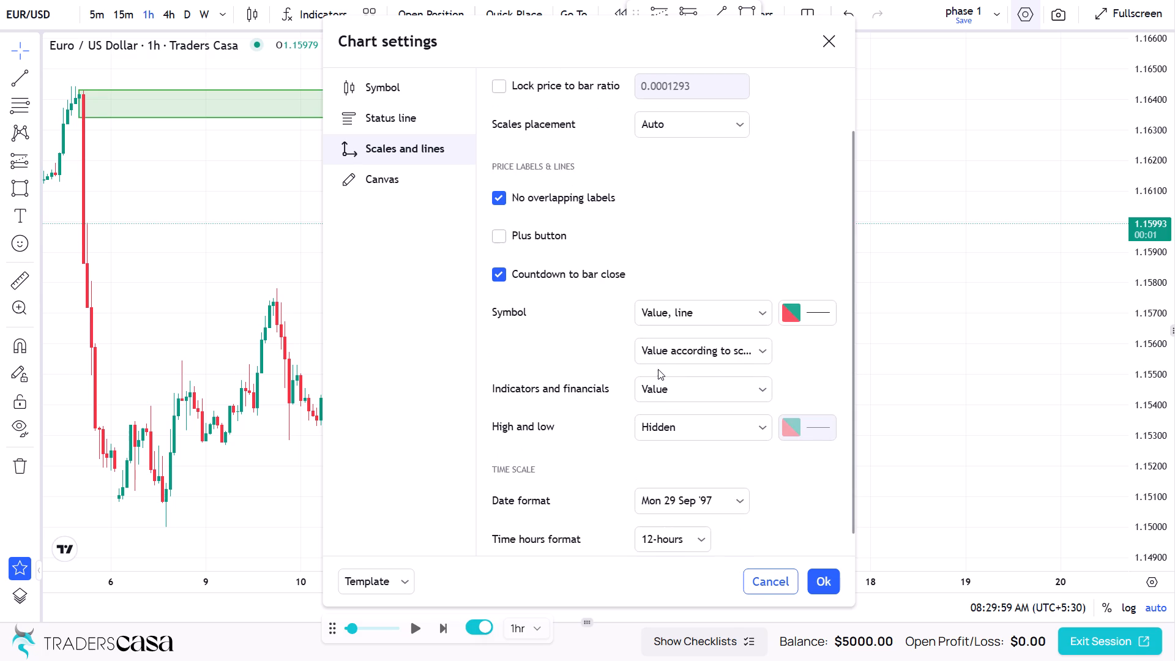
pyautogui.scroll(-1, 658, 369)
pyautogui.scroll(1, 658, 369)
pyautogui.scroll(-2, 658, 369)
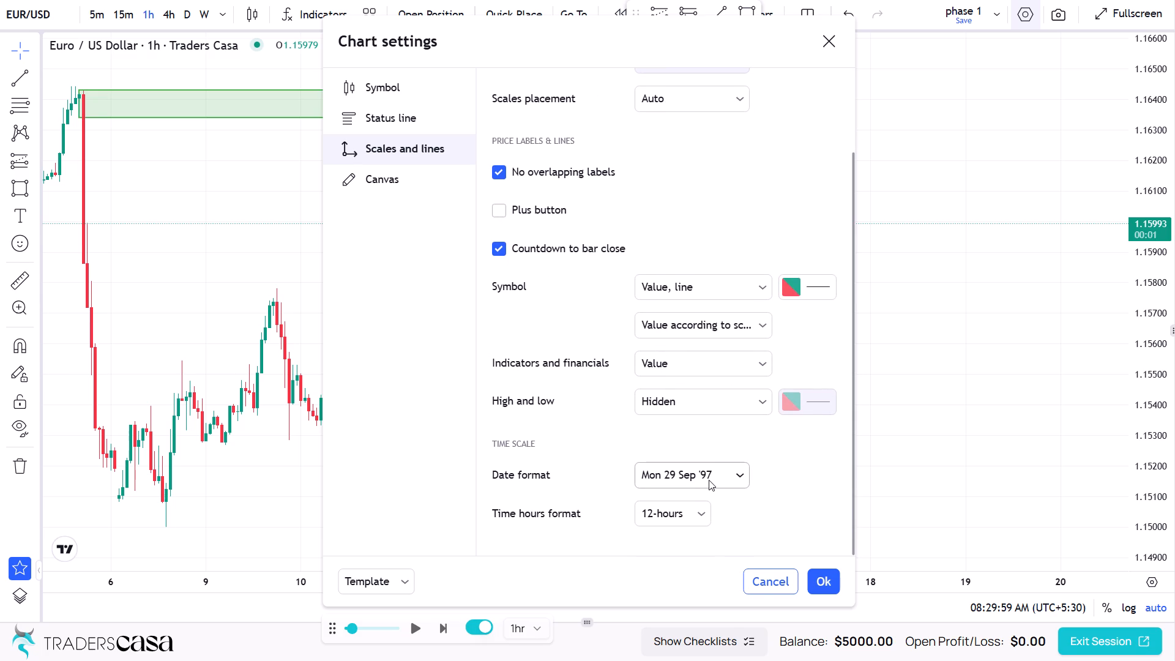
pyautogui.click(696, 515)
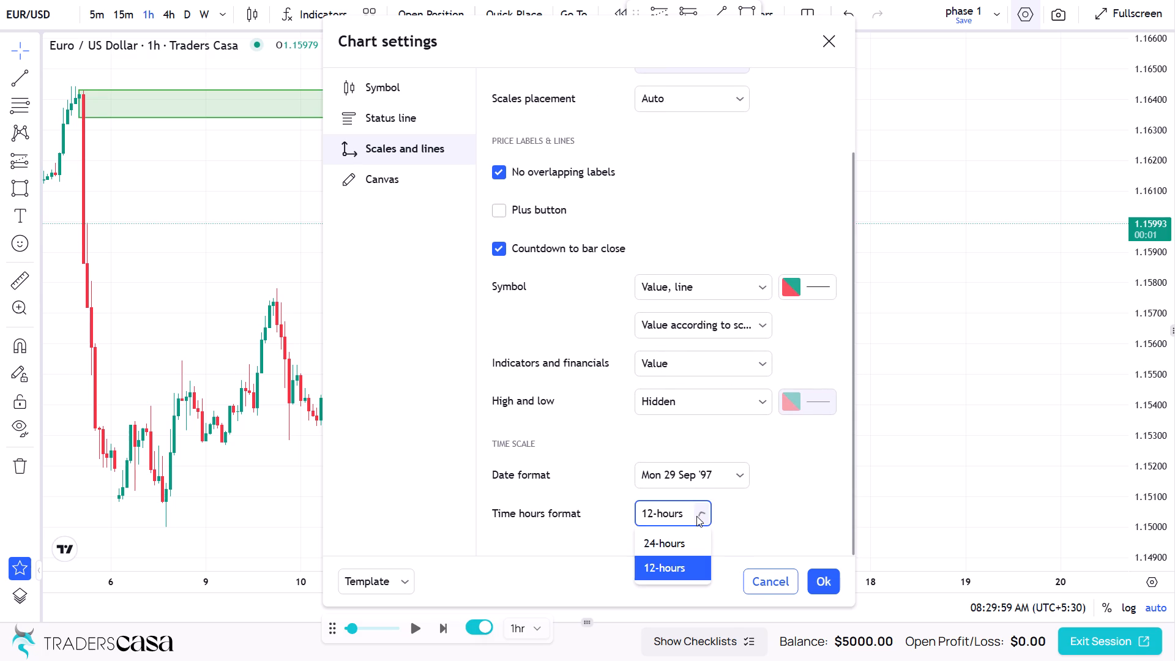
pyautogui.click(678, 567)
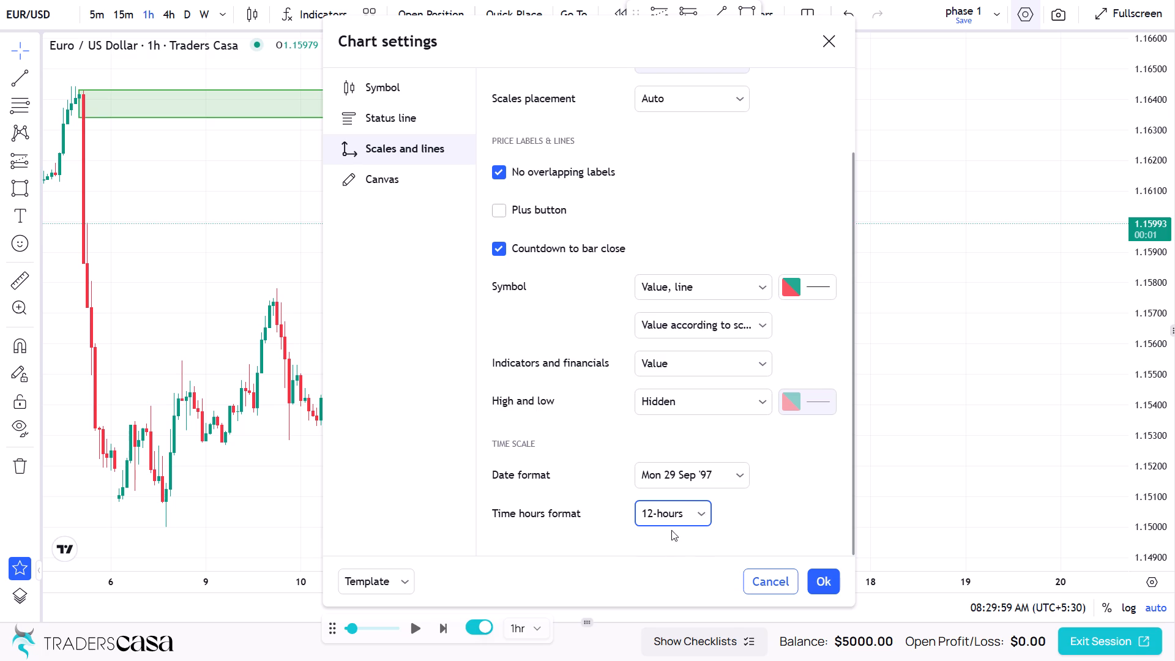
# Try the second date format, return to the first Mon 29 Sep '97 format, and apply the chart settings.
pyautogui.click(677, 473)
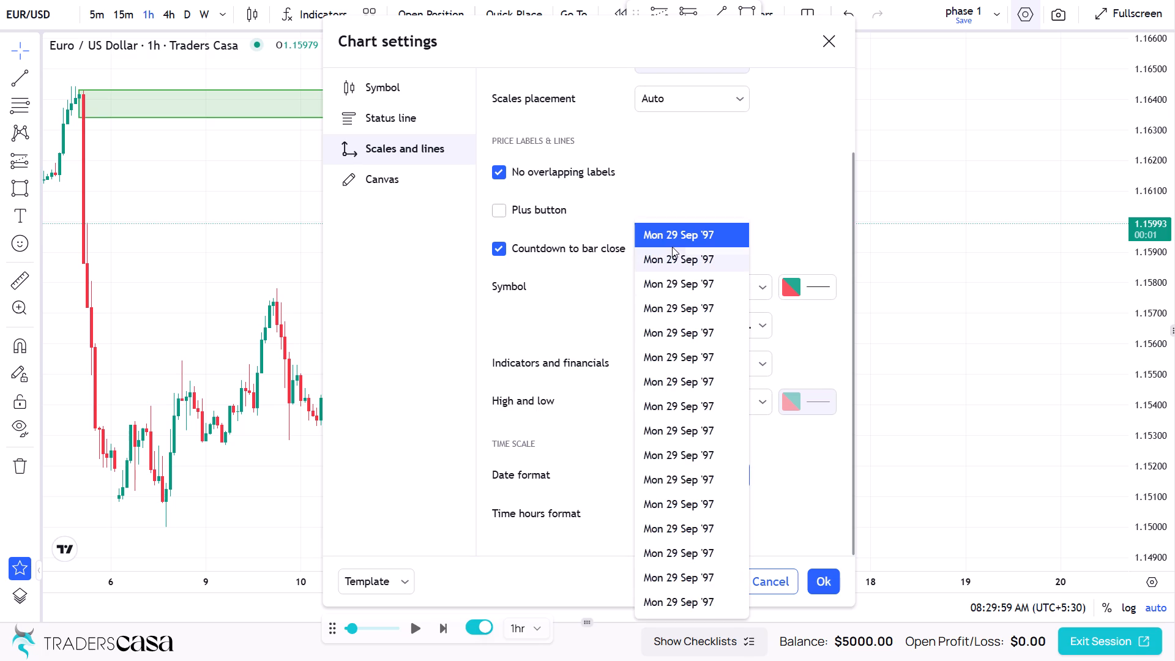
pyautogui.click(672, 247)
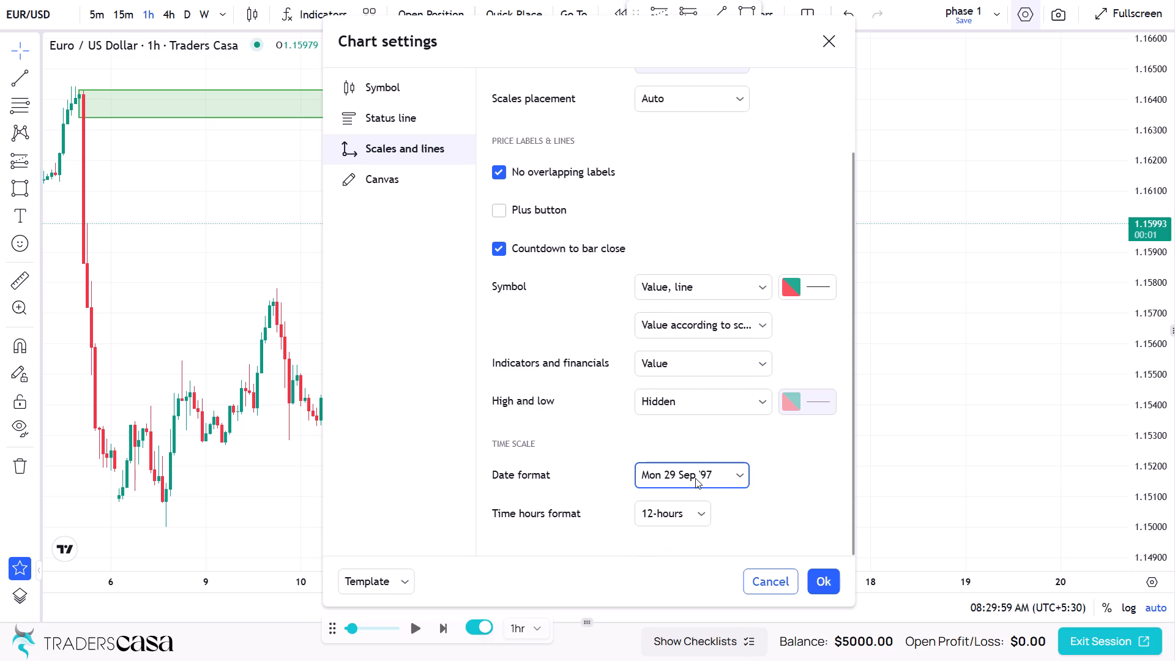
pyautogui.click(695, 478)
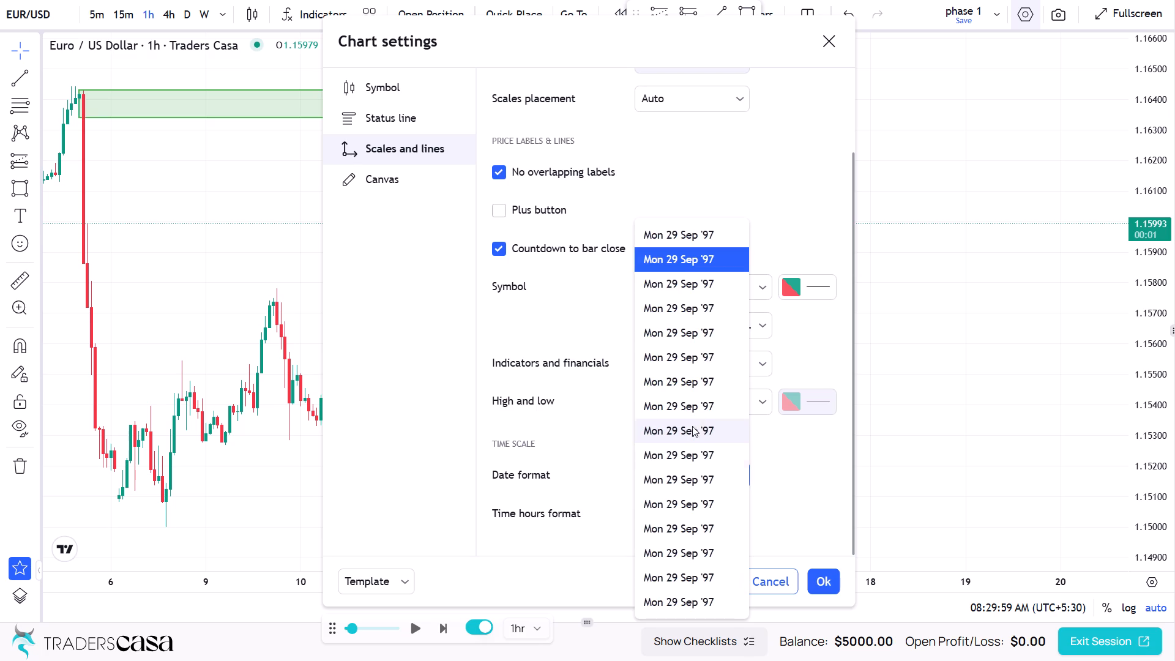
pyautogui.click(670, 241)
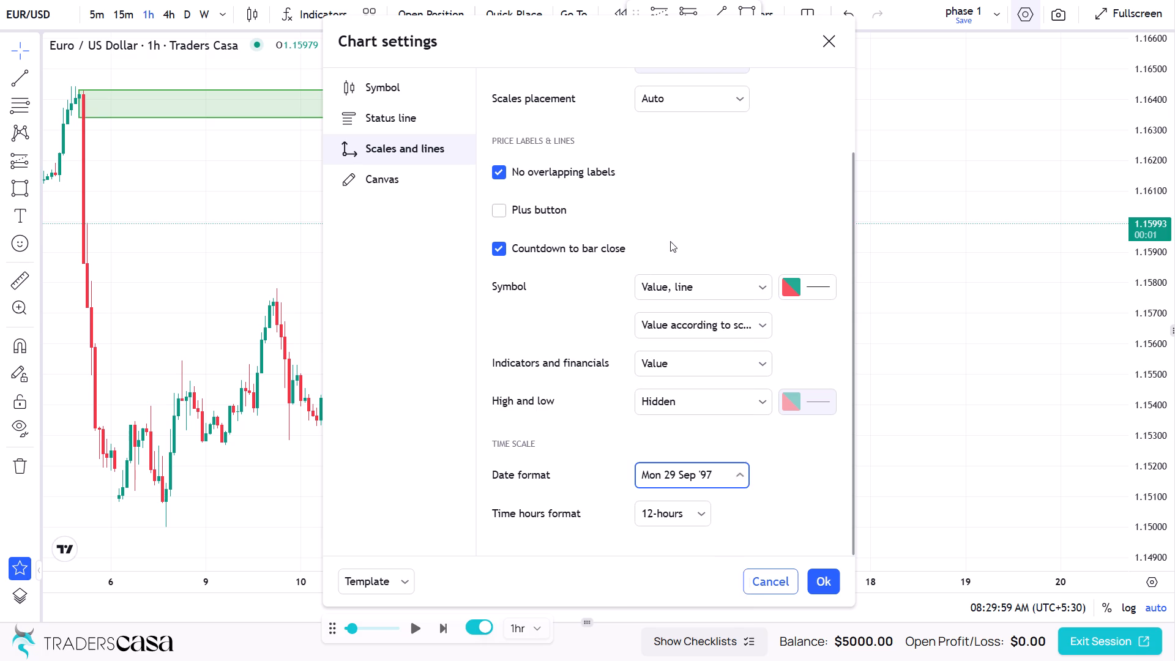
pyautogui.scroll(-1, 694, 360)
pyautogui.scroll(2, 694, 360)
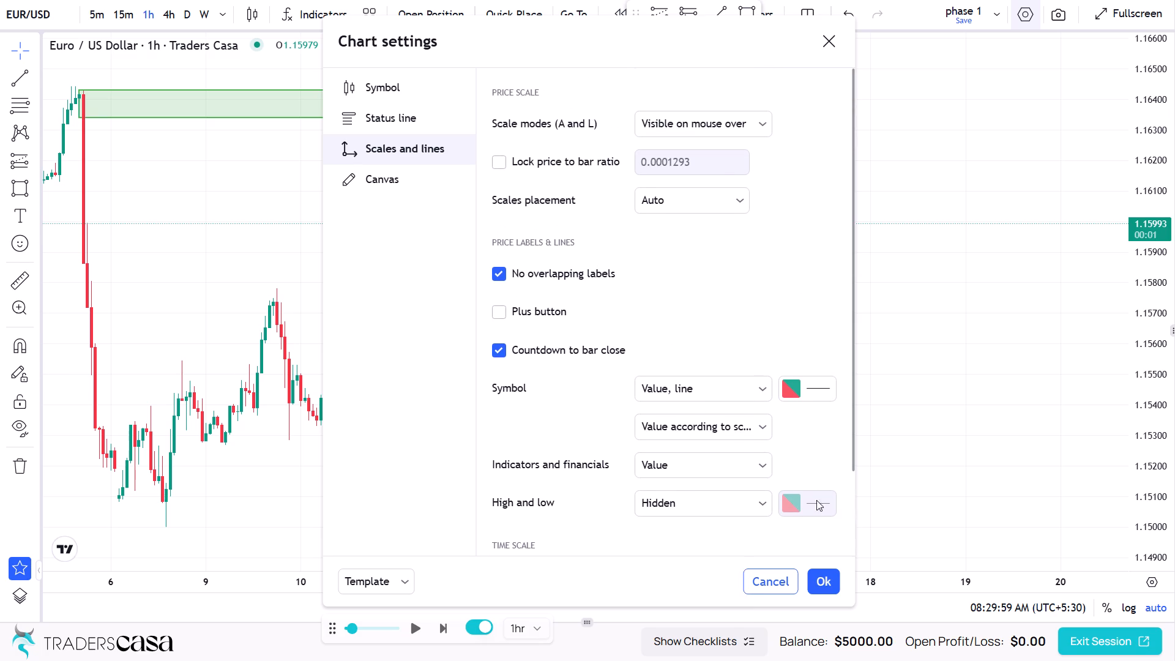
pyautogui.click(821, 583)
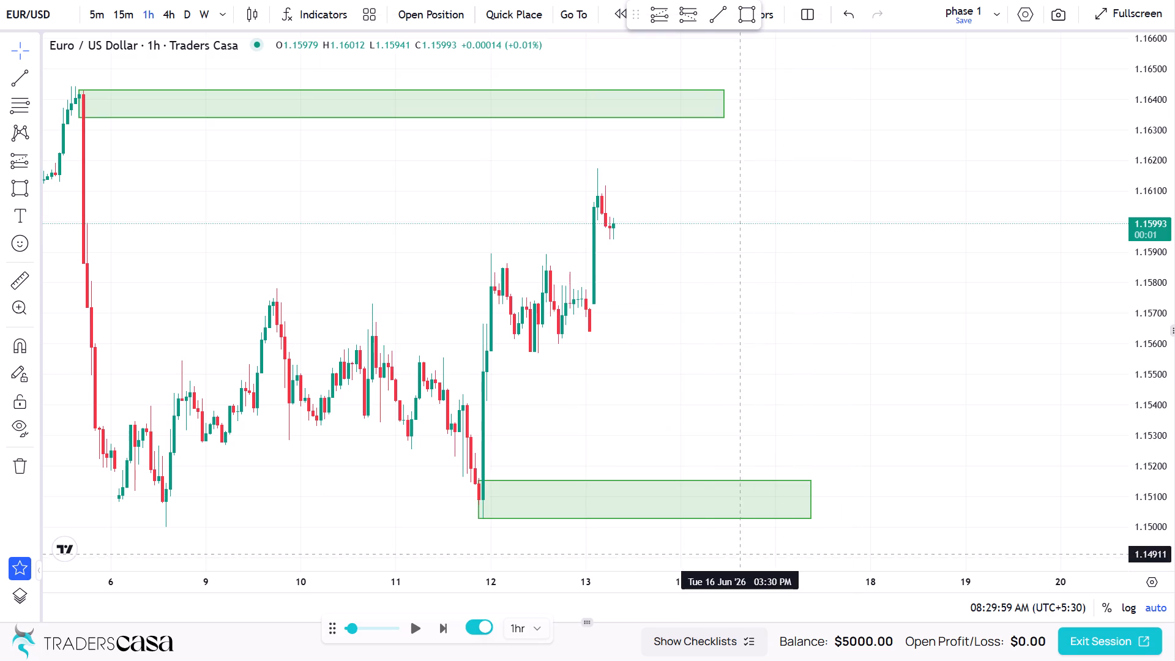
# Switch the EUR/USD chart to the 15-minute timeframe.
pyautogui.click(126, 11)
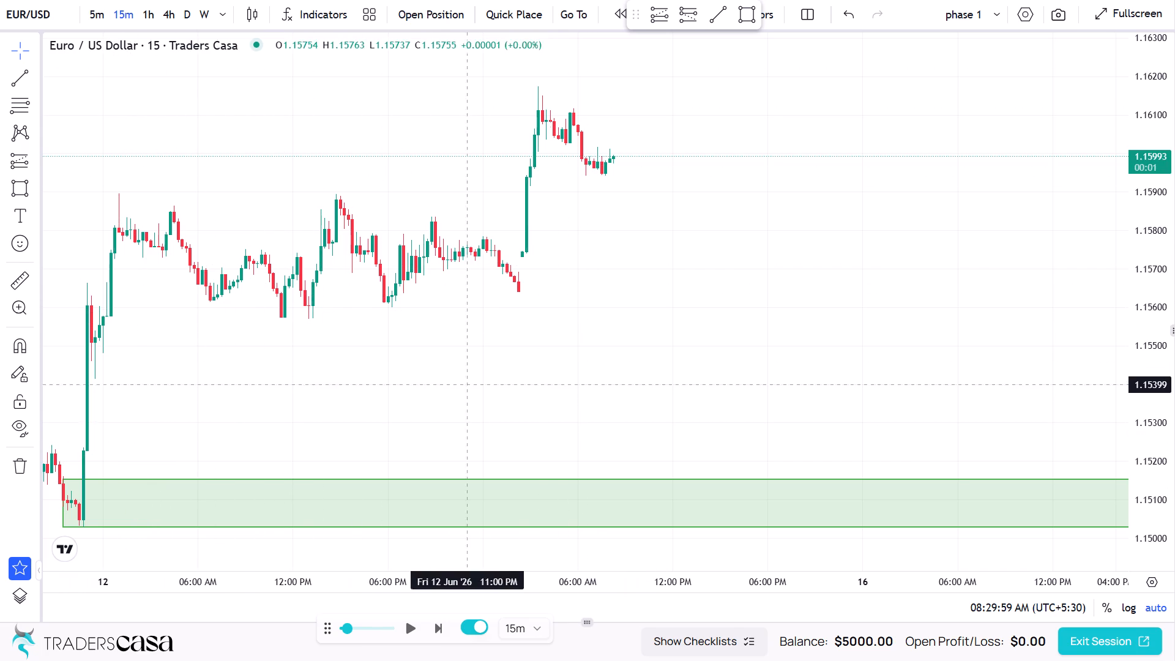
# Examine the 15-minute price action above the lower green zone, up to the latest 15 June candles.
pyautogui.scroll(-3, 554, 358)
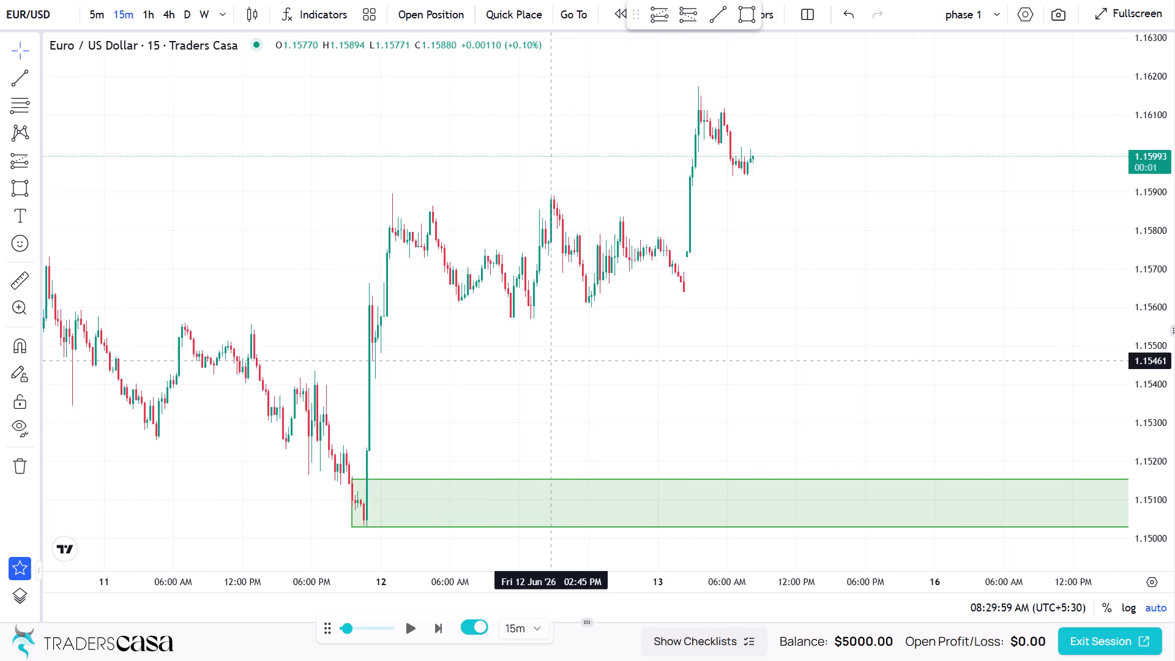
pyautogui.scroll(-5, 553, 360)
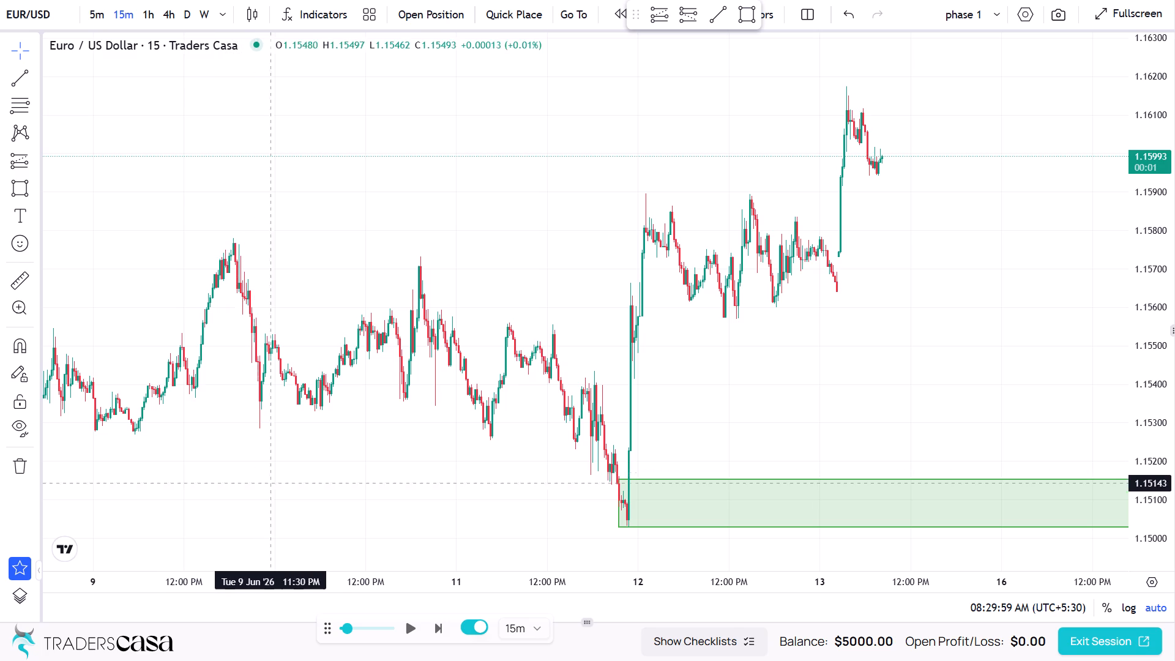
pyautogui.scroll(4, 483, 383)
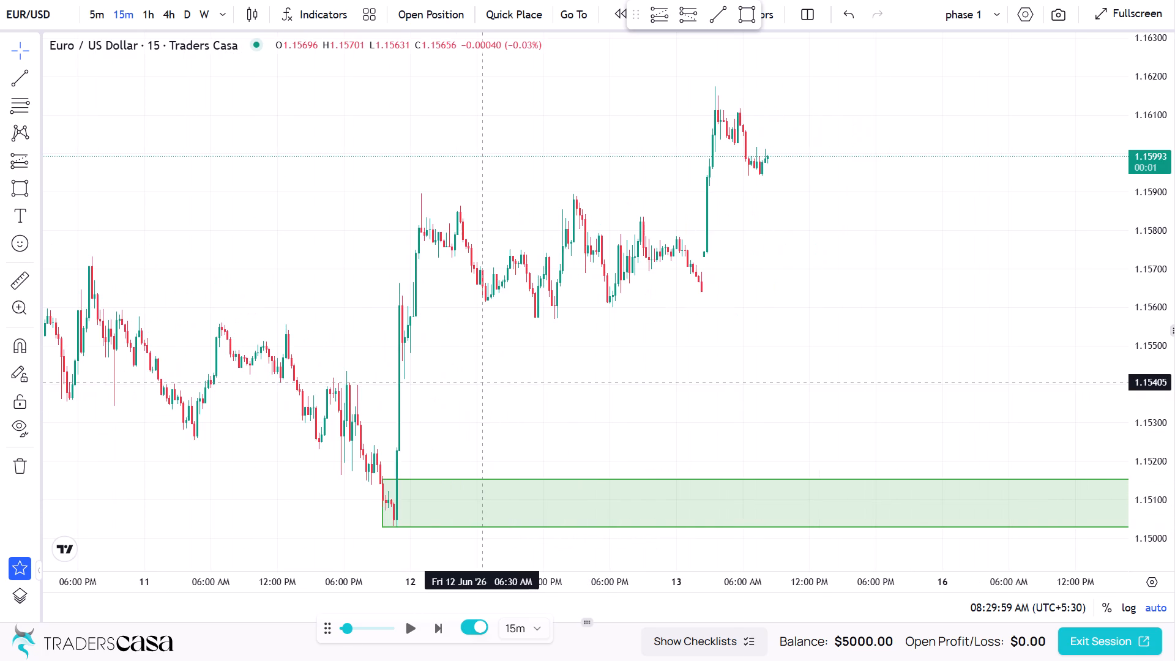
pyautogui.scroll(1, 482, 382)
pyautogui.scroll(-1, 482, 382)
pyautogui.scroll(7, 482, 382)
pyautogui.scroll(-1, 482, 382)
pyautogui.scroll(4, 482, 382)
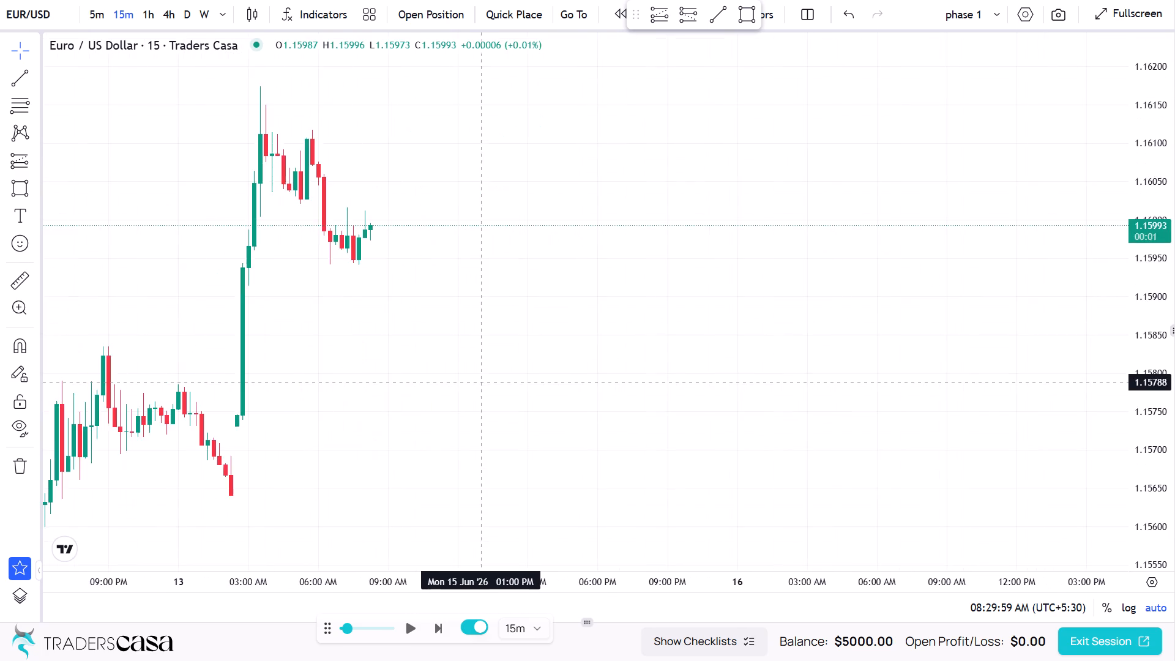
pyautogui.scroll(3, 482, 382)
pyautogui.moveTo(356, 322); pyautogui.dragTo(609, 347)
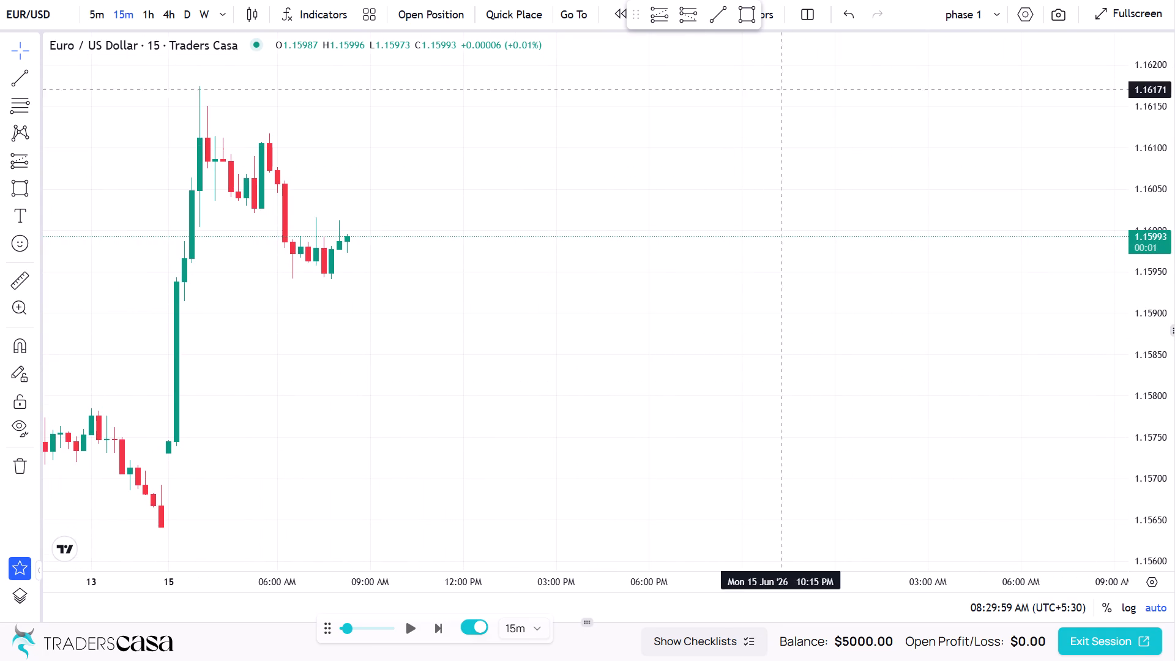
pyautogui.click(760, 246)
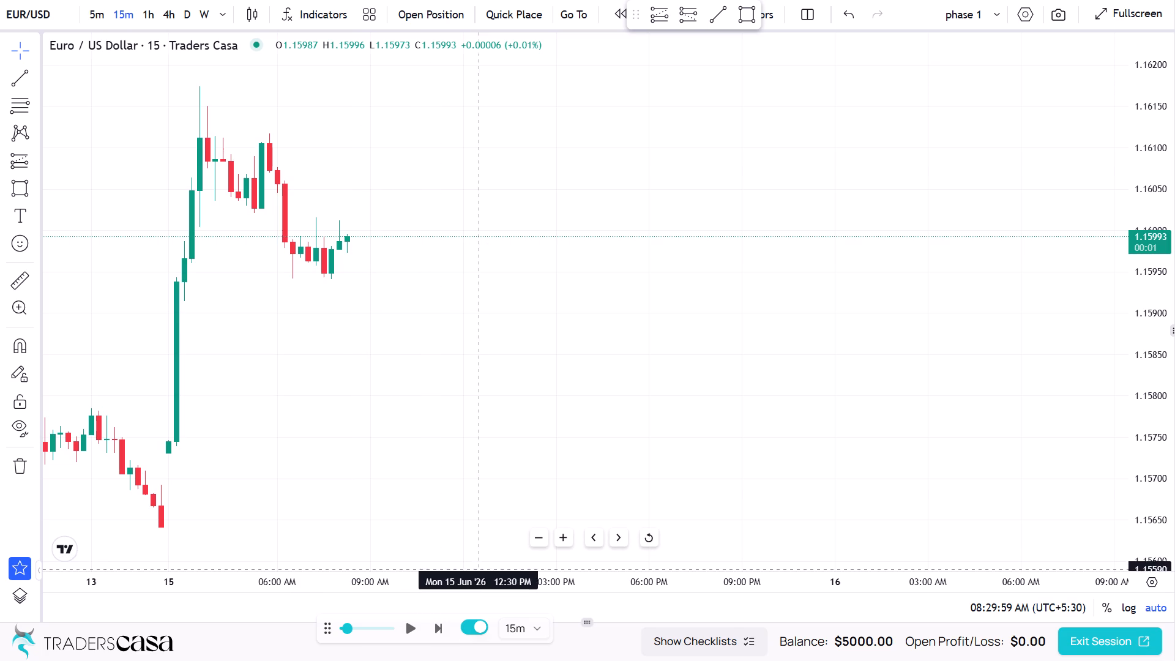
pyautogui.scroll(5, 510, 578)
pyautogui.scroll(-1, 510, 574)
pyautogui.scroll(1, 510, 574)
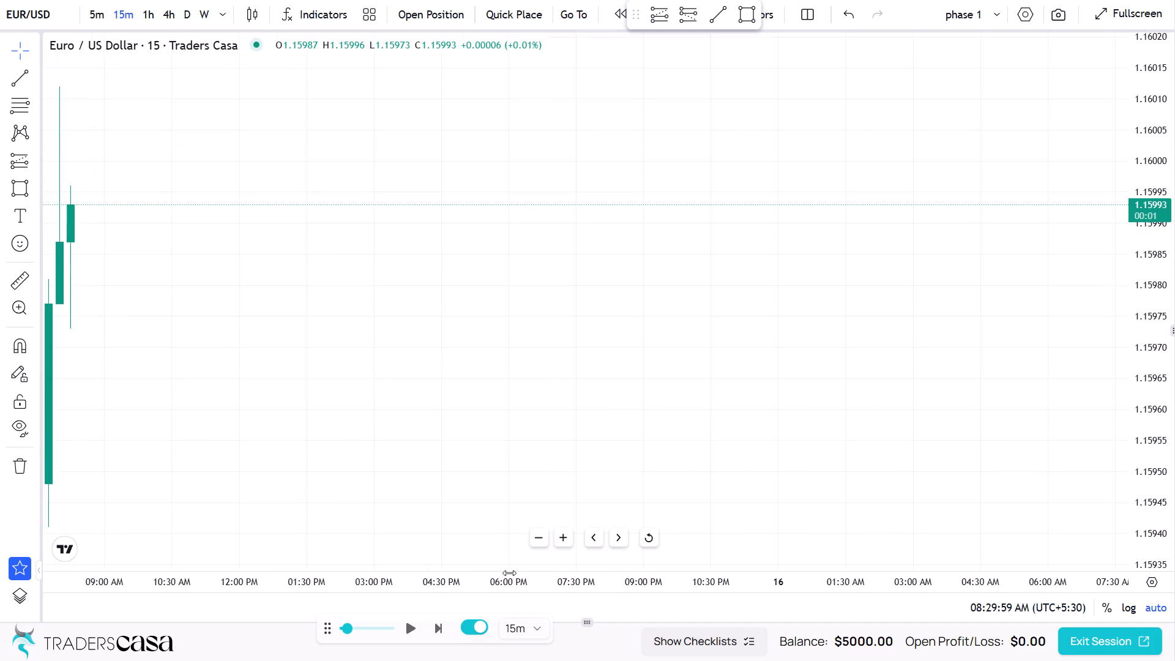
pyautogui.moveTo(407, 482); pyautogui.dragTo(481, 489)
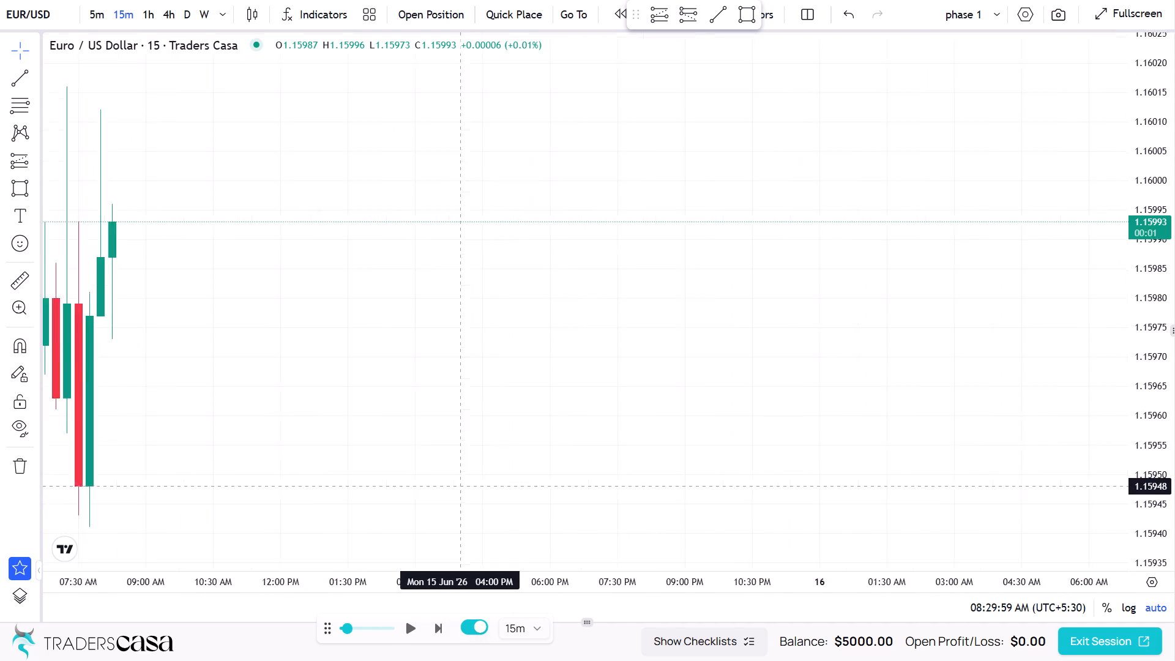
pyautogui.moveTo(481, 489); pyautogui.dragTo(817, 499)
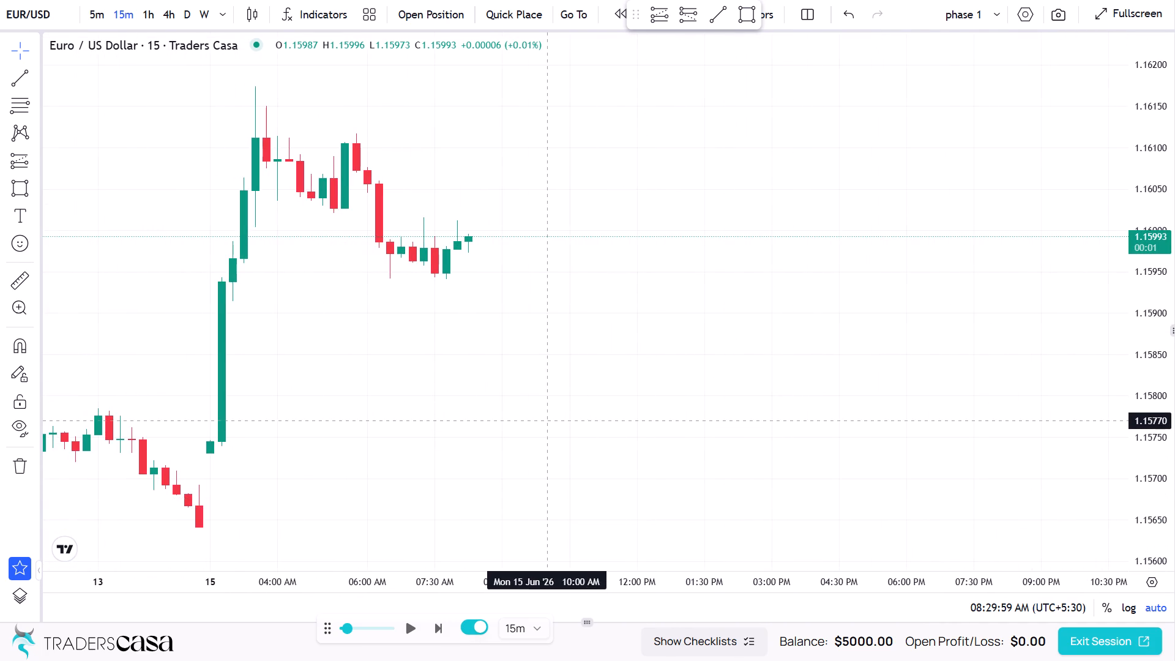
# Review the 15-minute price history between the upper and lower green zones, going back to about 5 June.
pyautogui.scroll(-3, 548, 420)
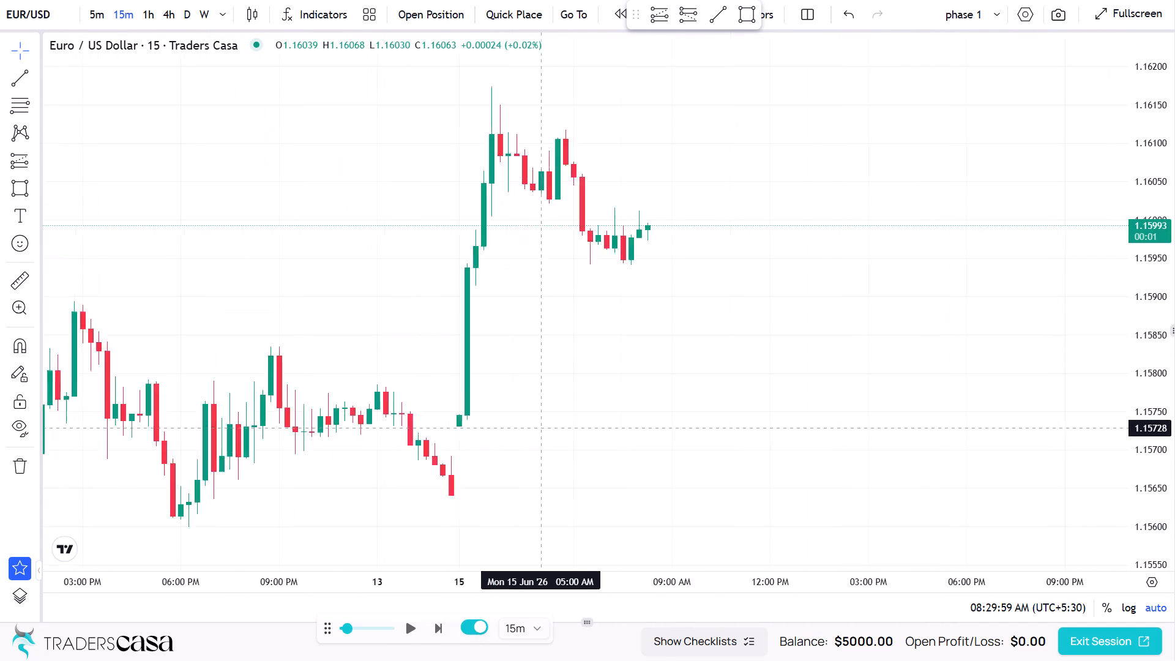
pyautogui.scroll(-5, 544, 428)
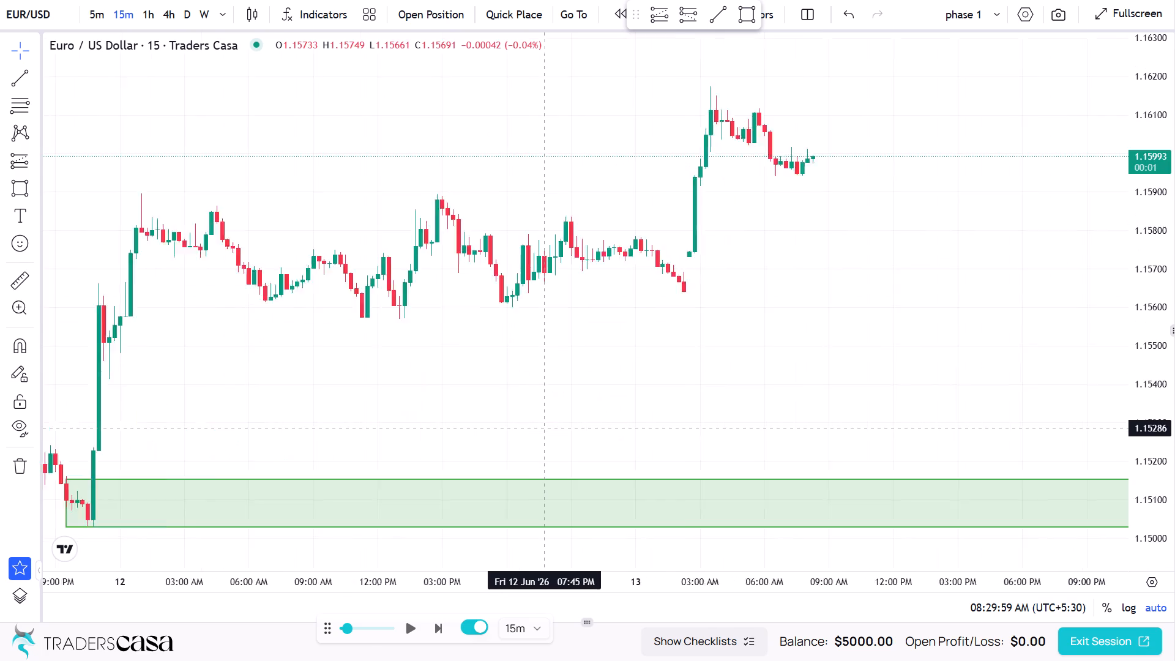
pyautogui.scroll(-1, 544, 428)
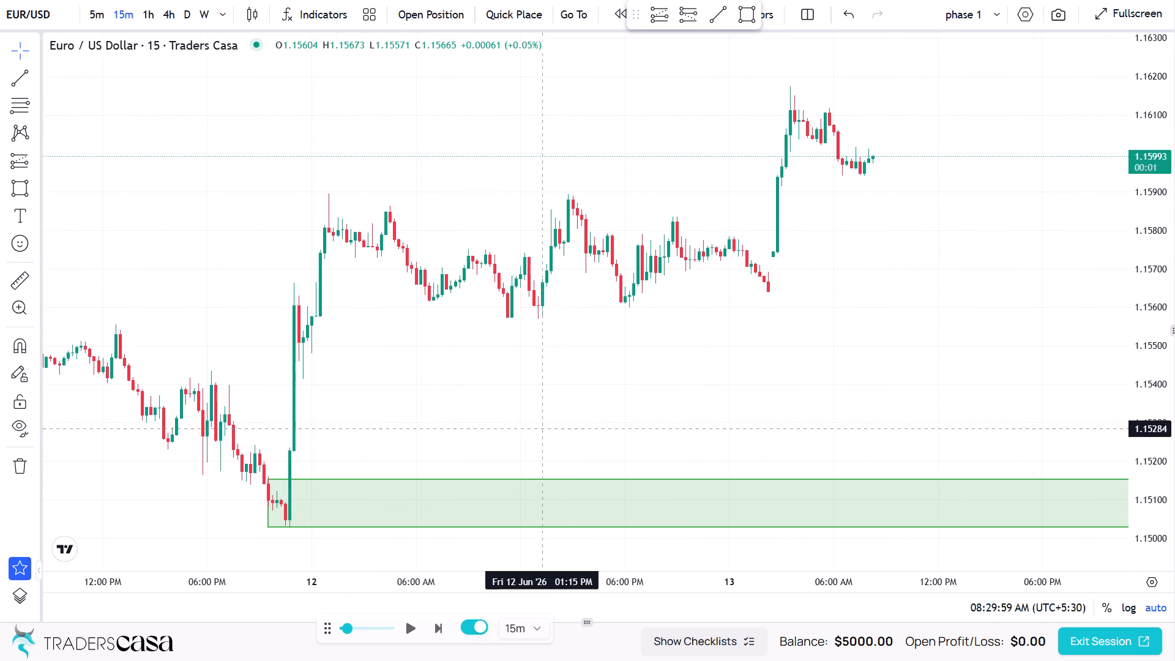
pyautogui.scroll(-9, 630, 375)
pyautogui.scroll(1, 632, 384)
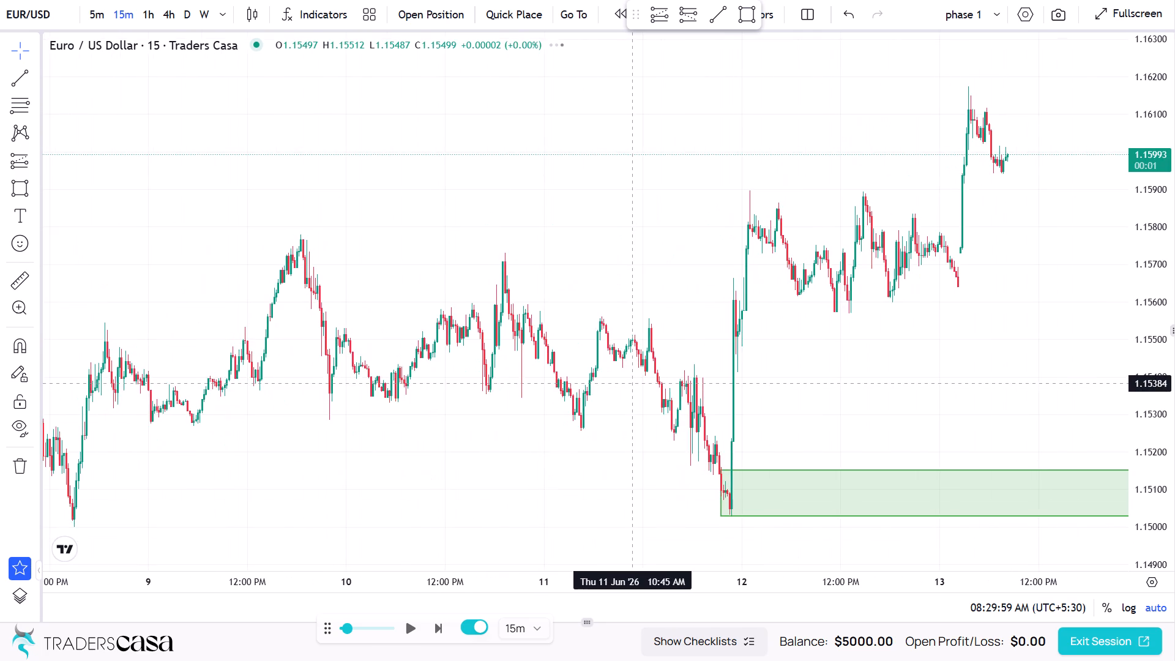
pyautogui.scroll(-4, 633, 383)
pyautogui.scroll(2, 633, 383)
pyautogui.scroll(-2, 633, 383)
pyautogui.scroll(1, 632, 386)
pyautogui.scroll(-1, 632, 386)
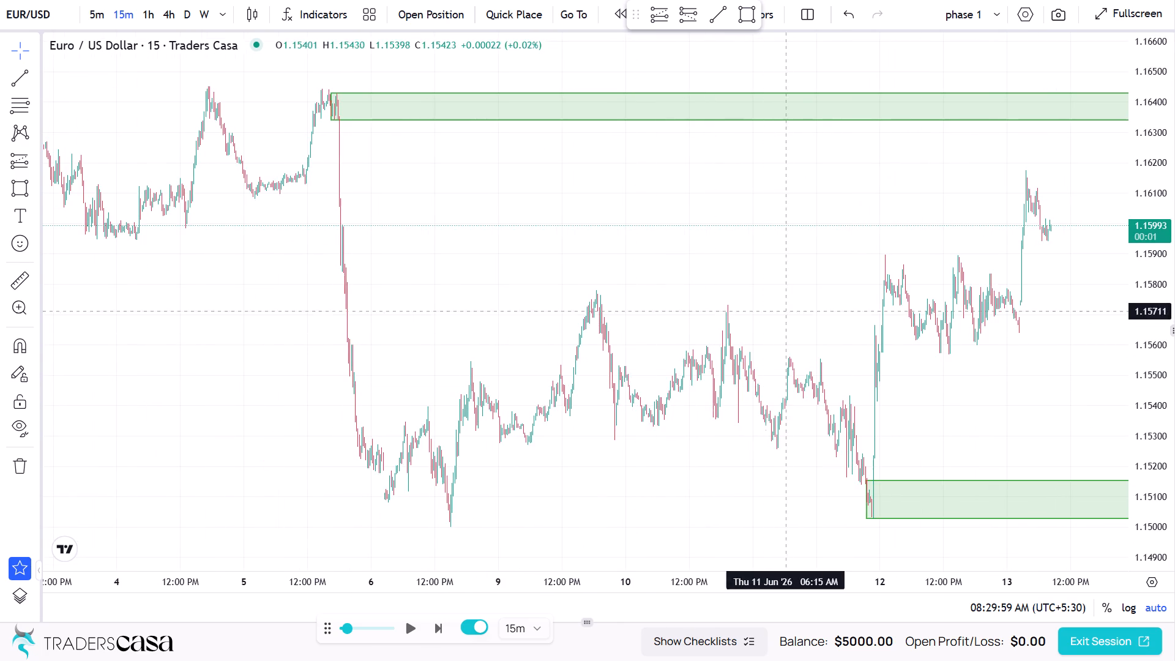
pyautogui.scroll(-4, 617, 280)
pyautogui.scroll(3, 617, 280)
pyautogui.scroll(-1, 617, 280)
pyautogui.scroll(15, 617, 280)
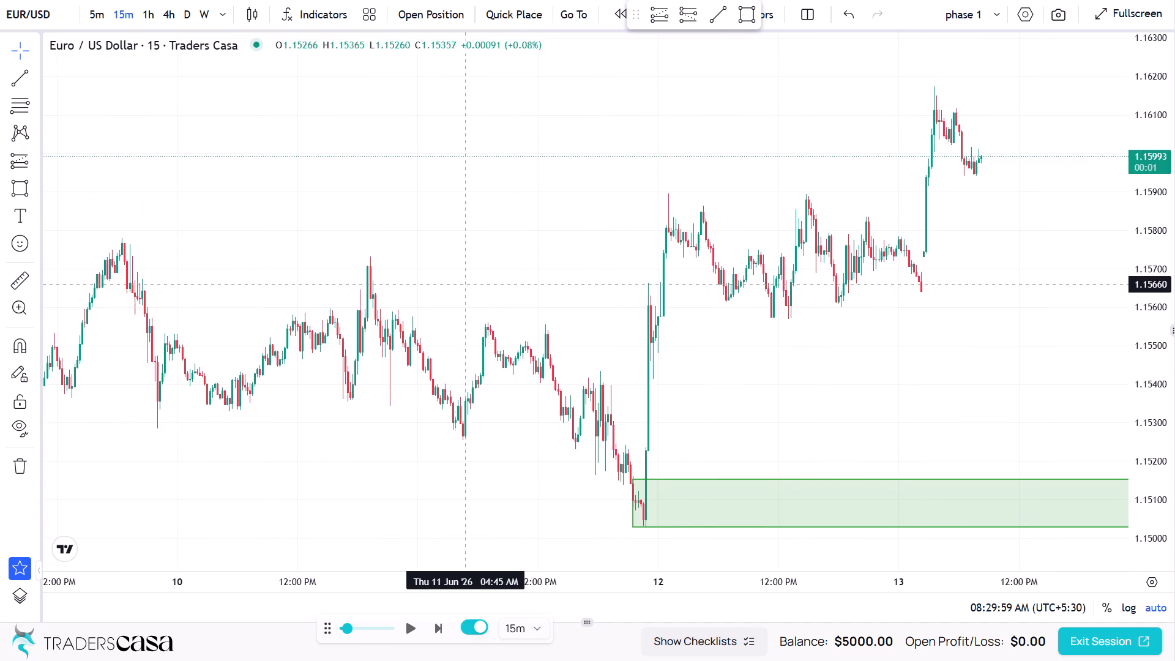
pyautogui.moveTo(416, 289); pyautogui.dragTo(718, 292)
pyautogui.moveTo(300, 242); pyautogui.dragTo(635, 245)
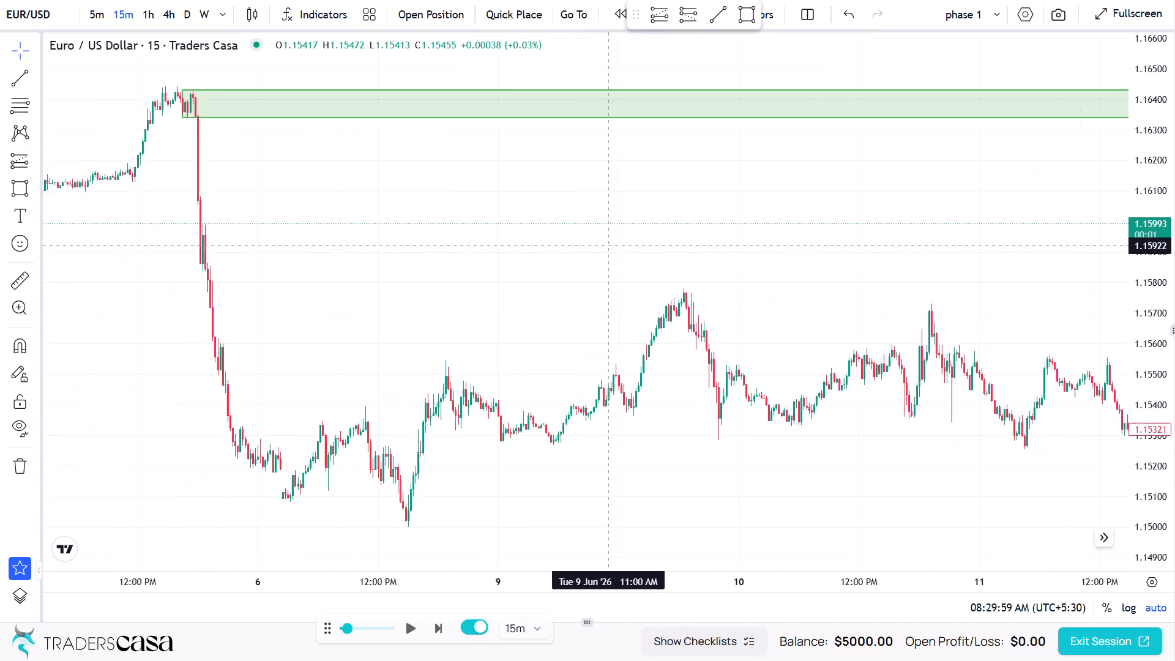
pyautogui.moveTo(635, 245); pyautogui.dragTo(644, 245)
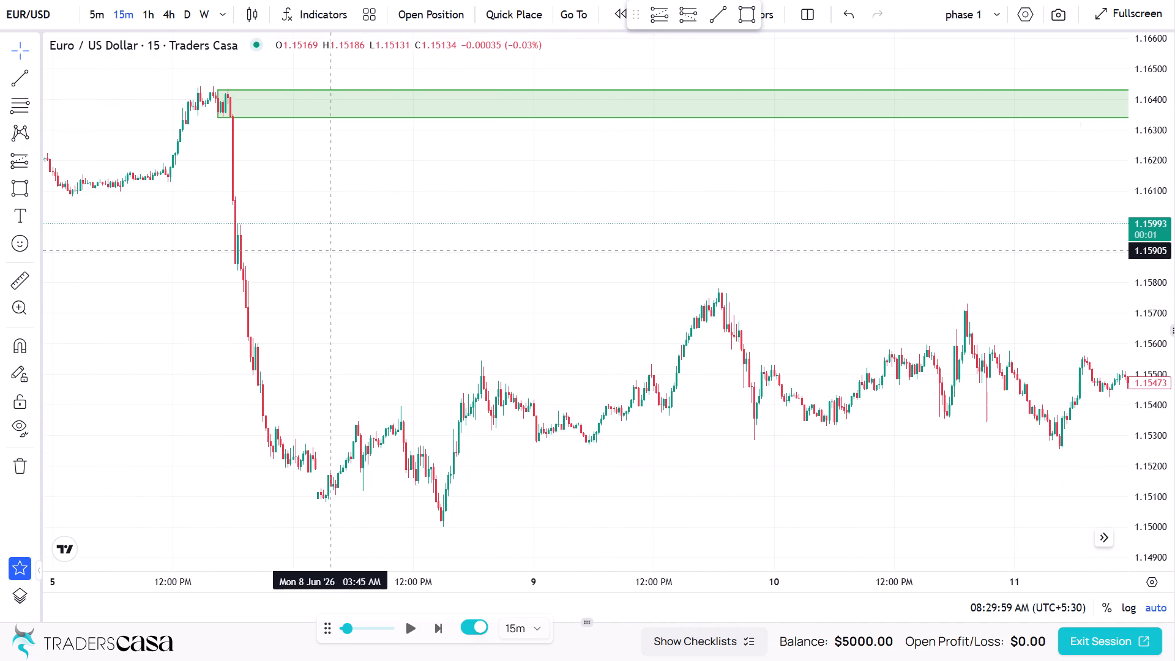
pyautogui.moveTo(487, 250); pyautogui.dragTo(236, 245)
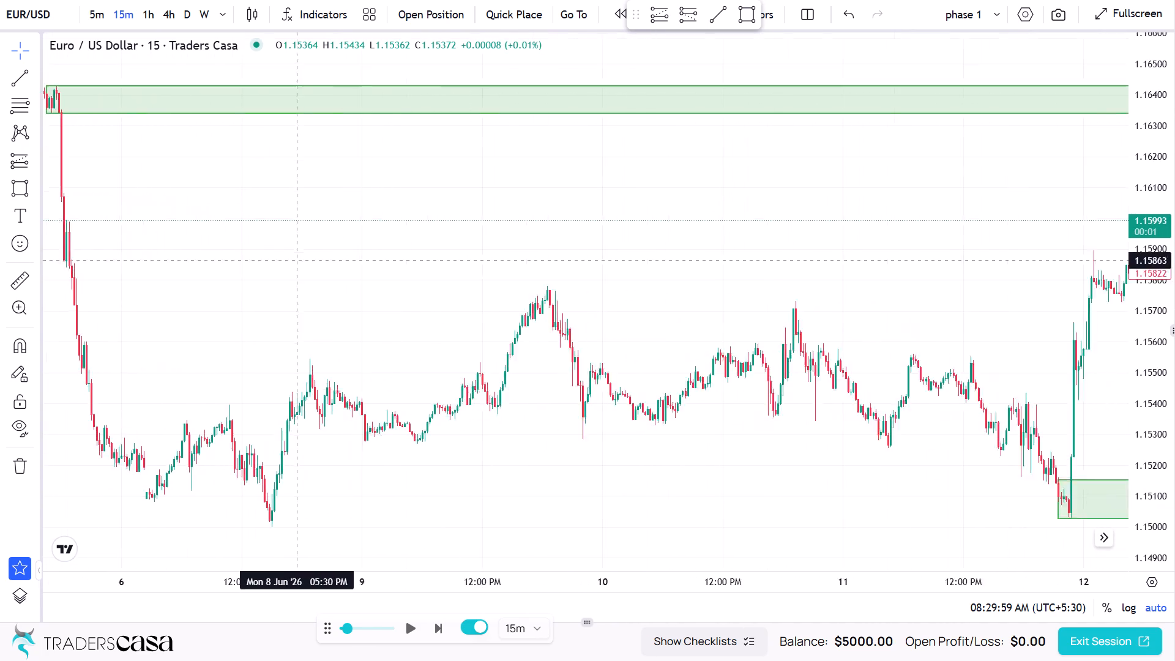
# Examine the 15-minute price action between the two green zones, from 5 June up to the latest 15 June candles.
pyautogui.moveTo(236, 245); pyautogui.dragTo(215, 244)
pyautogui.moveTo(755, 212); pyautogui.dragTo(329, 222)
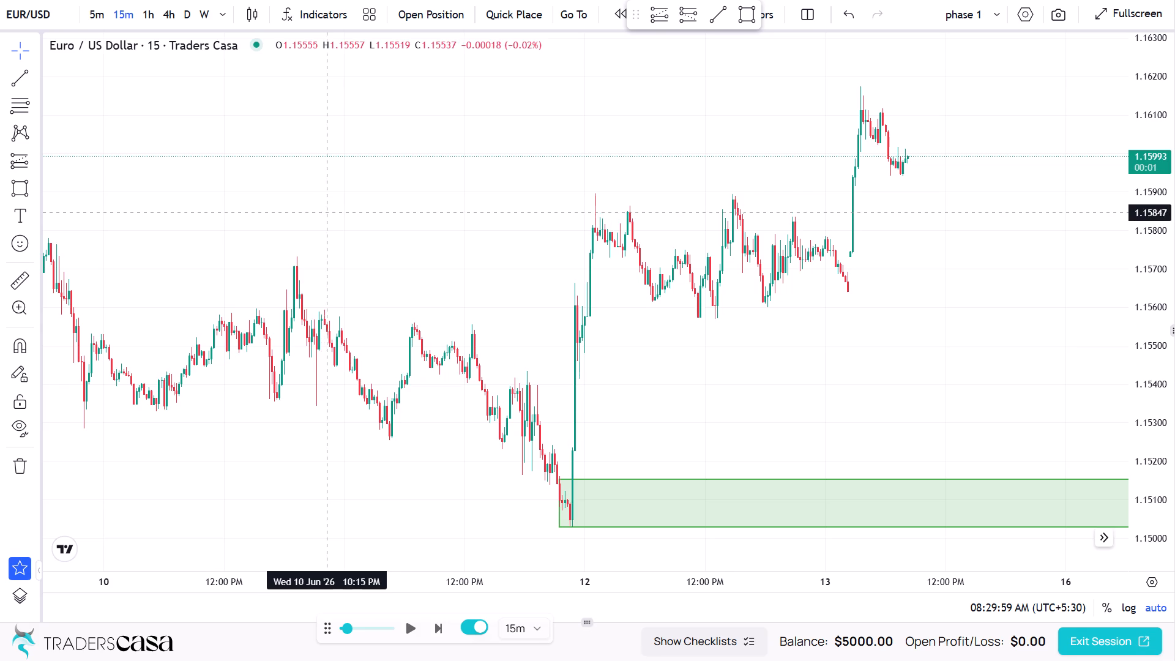
pyautogui.scroll(6, 788, 263)
pyautogui.scroll(-2, 787, 266)
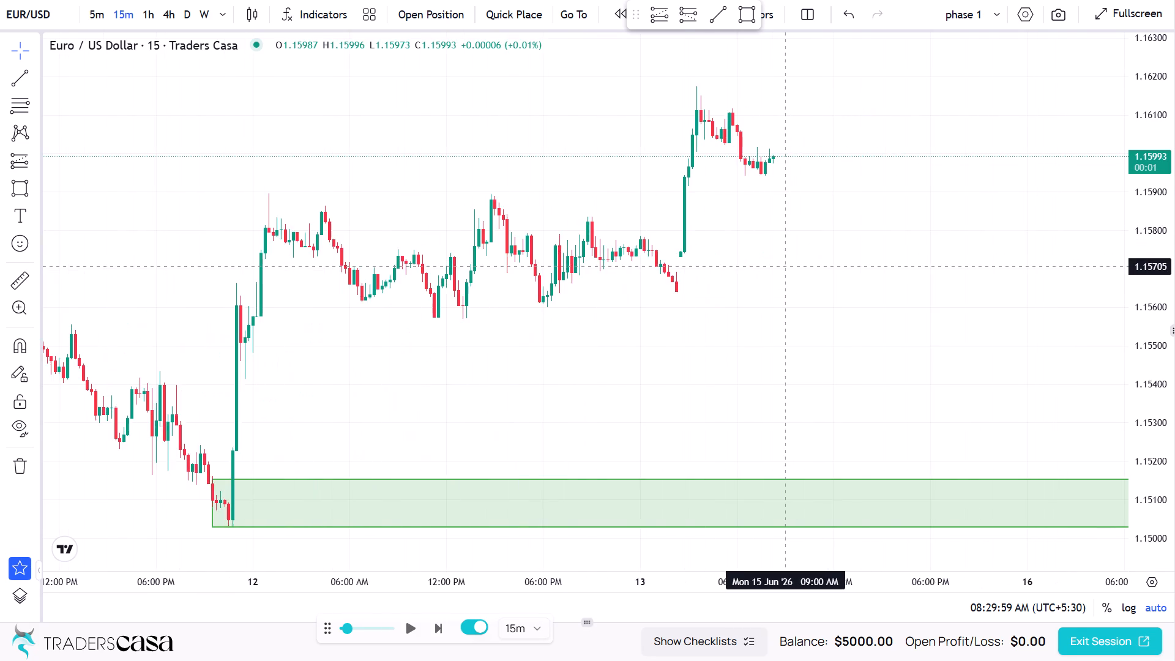
pyautogui.scroll(-10, 787, 267)
pyautogui.scroll(1, 782, 280)
pyautogui.moveTo(810, 239); pyautogui.dragTo(686, 248)
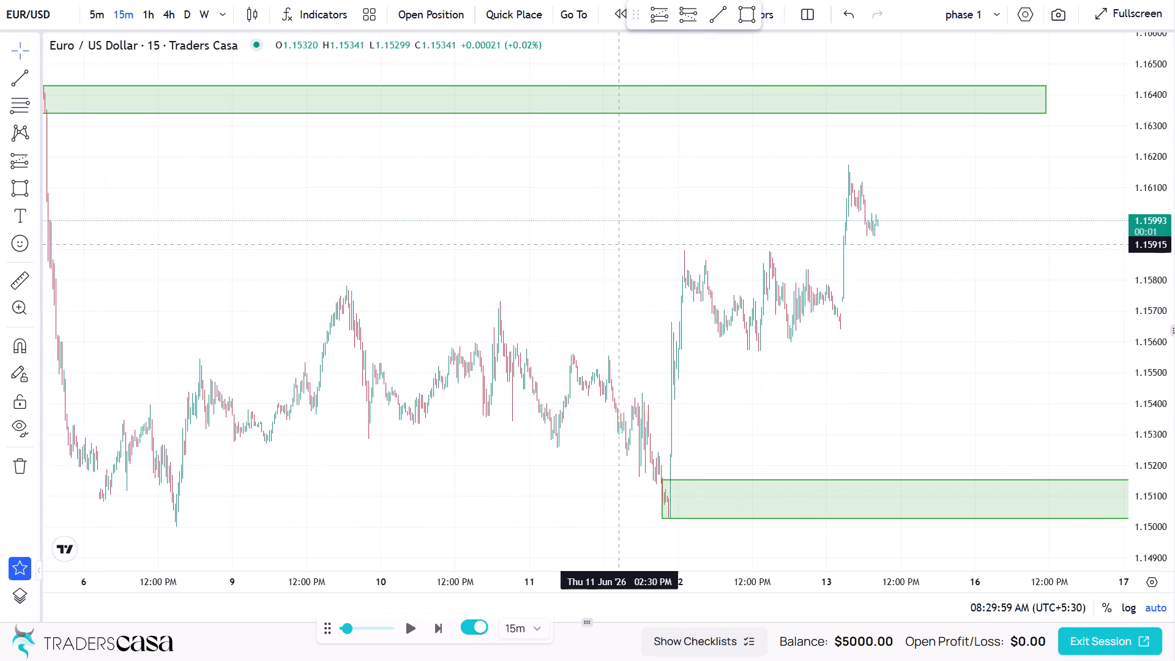
# Switch the EUR/USD chart to the 1-hour timeframe and frame both green zones with the latest candles.
pyautogui.click(154, 14)
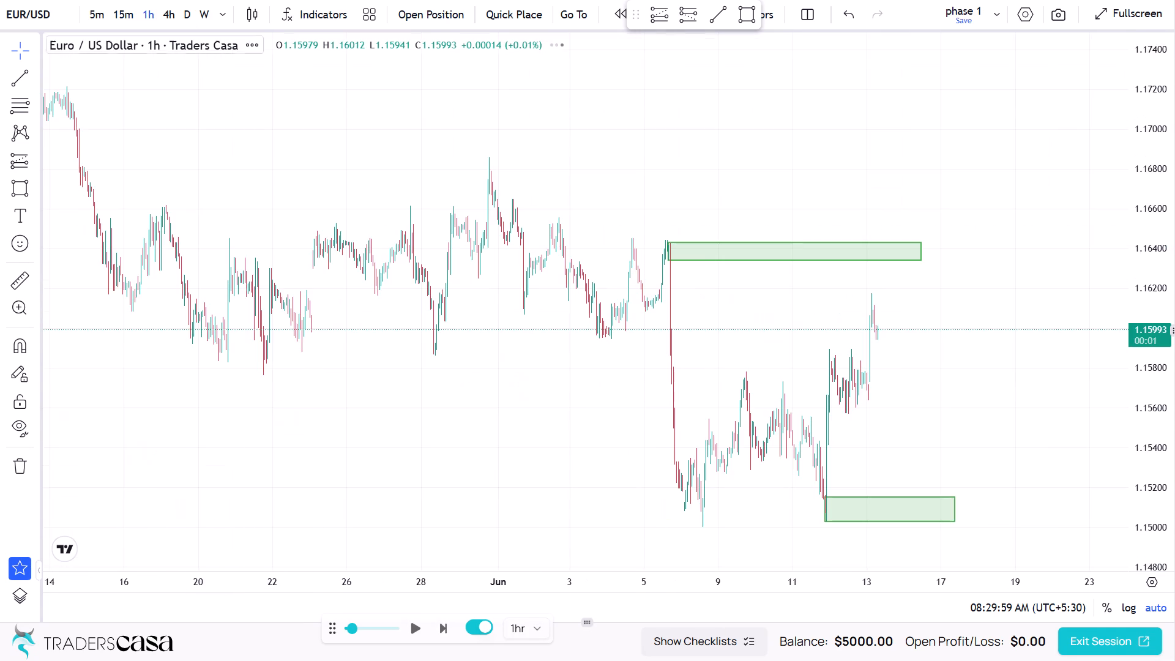
pyautogui.scroll(2, 711, 217)
pyautogui.scroll(-4, 711, 217)
pyautogui.scroll(9, 711, 217)
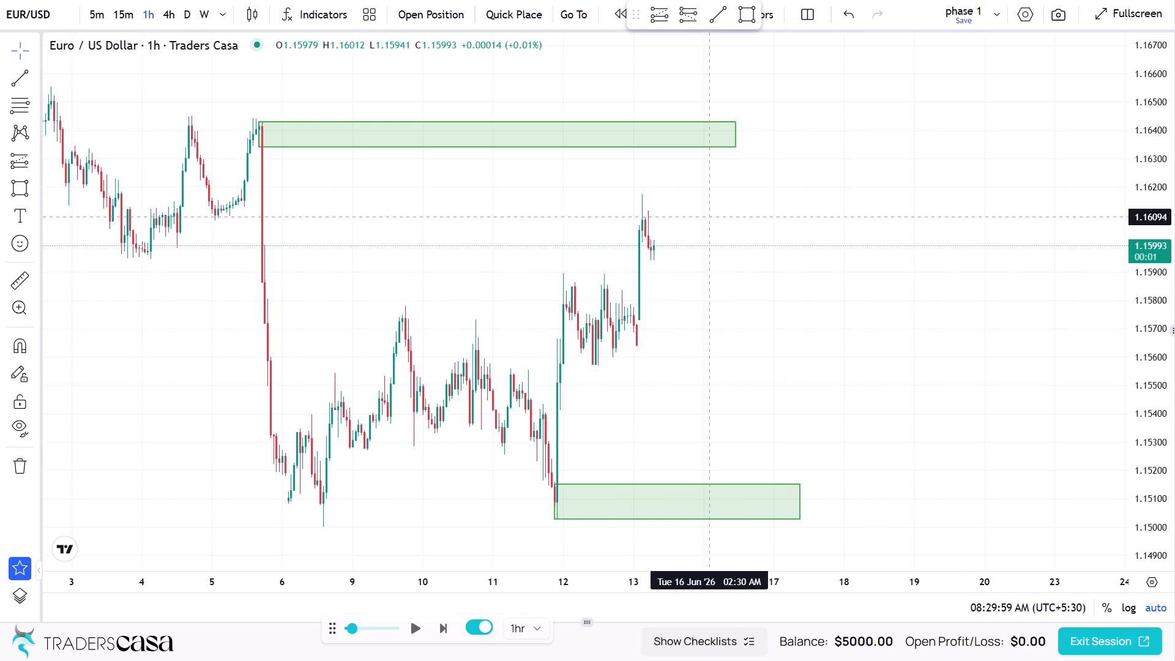
pyautogui.scroll(2, 709, 217)
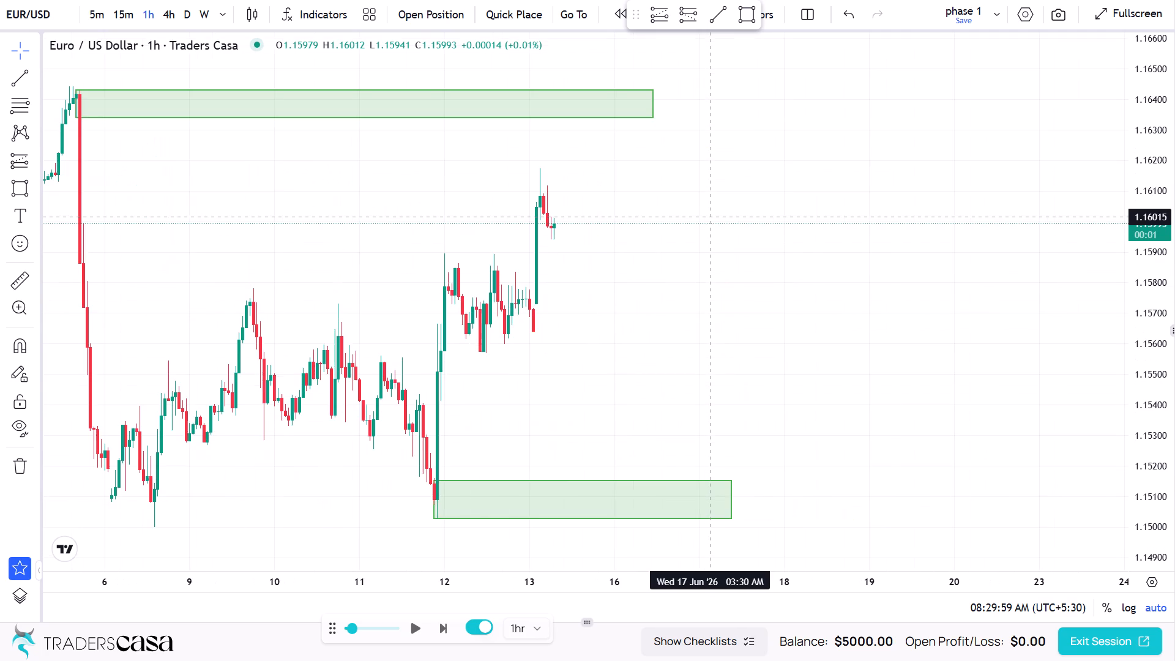
pyautogui.moveTo(707, 217); pyautogui.dragTo(903, 242)
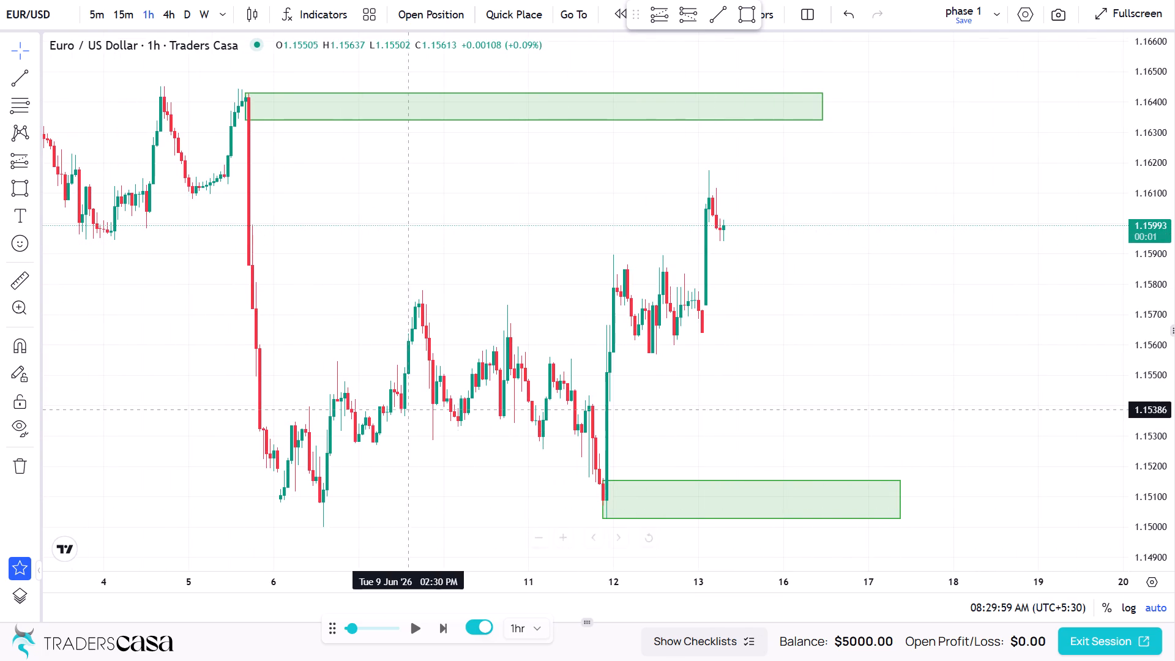
# Advance the replay one hourly candle at a time until about 8:30 PM on 16 June.
pyautogui.click(448, 627)
pyautogui.doubleClick(448, 627)
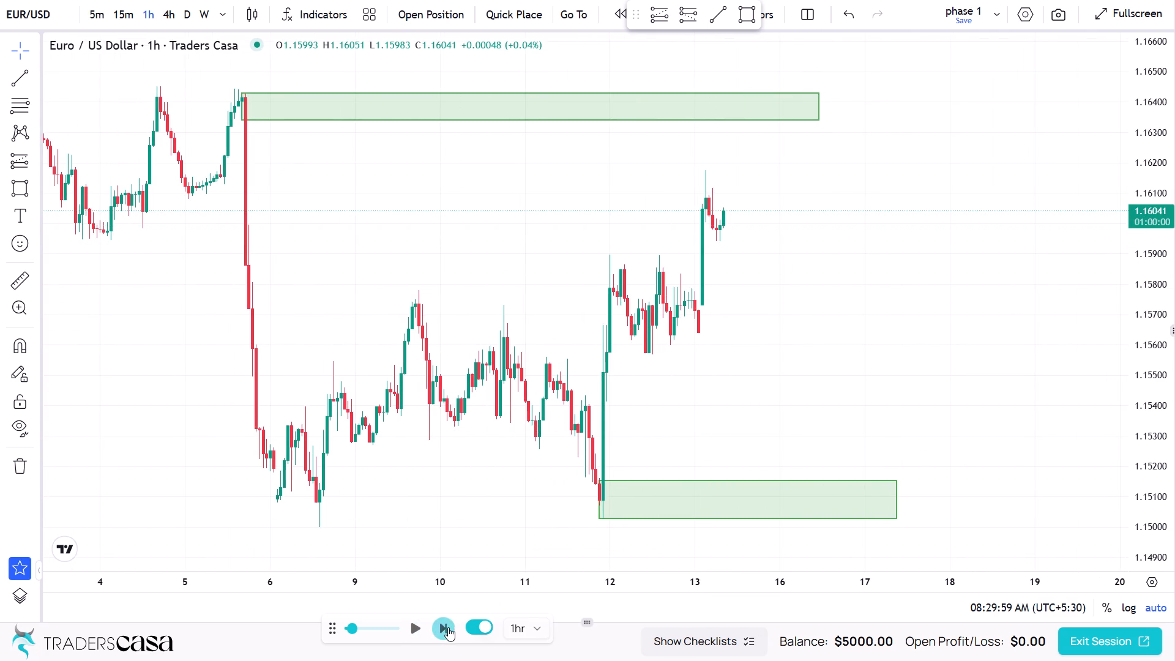
pyautogui.click(448, 627)
pyautogui.click(448, 627)
pyautogui.tripleClick(448, 627)
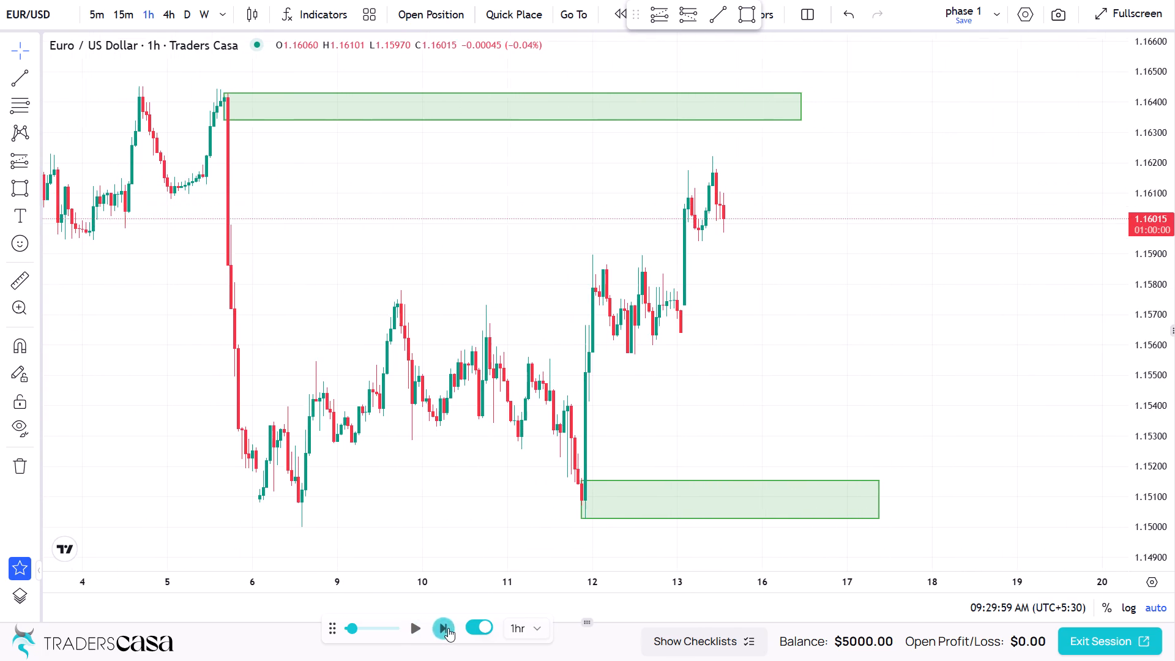
pyautogui.tripleClick(448, 628)
pyautogui.tripleClick(448, 628)
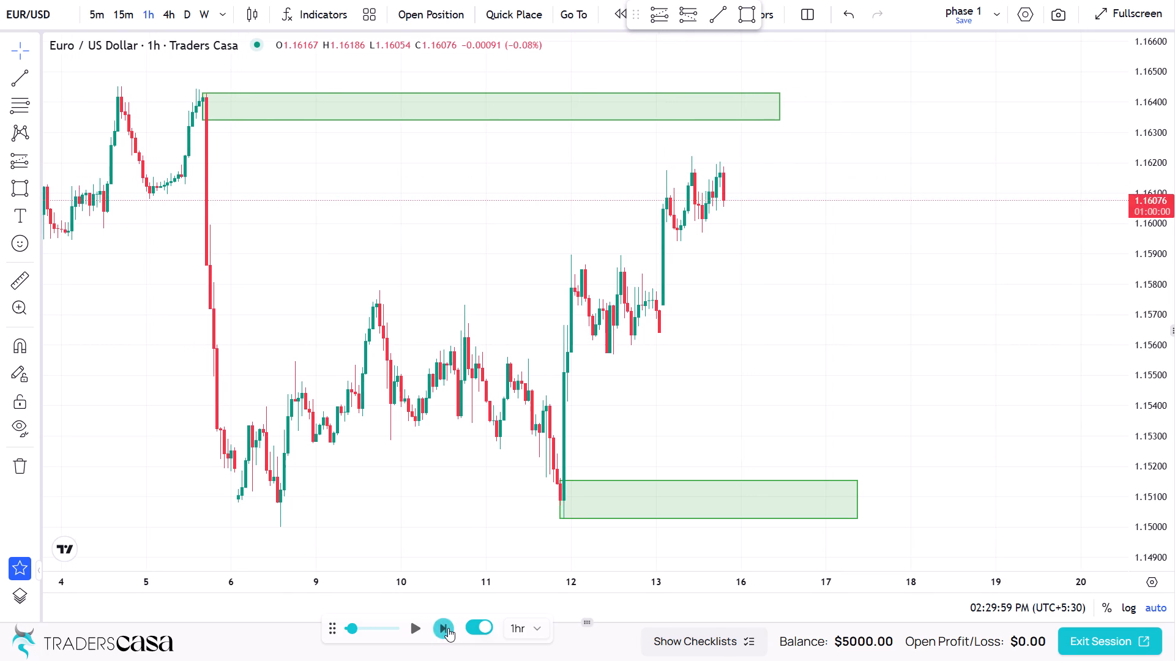
pyautogui.tripleClick(449, 629)
pyautogui.tripleClick(449, 629)
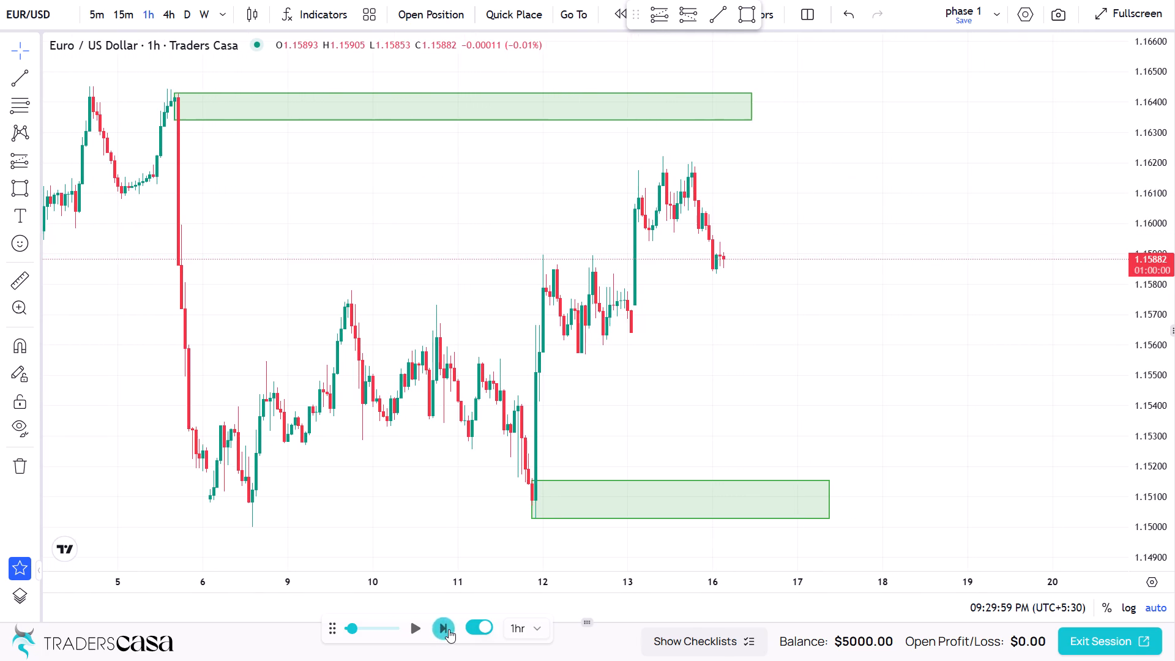
pyautogui.tripleClick(449, 629)
pyautogui.tripleClick(449, 630)
pyautogui.tripleClick(449, 630)
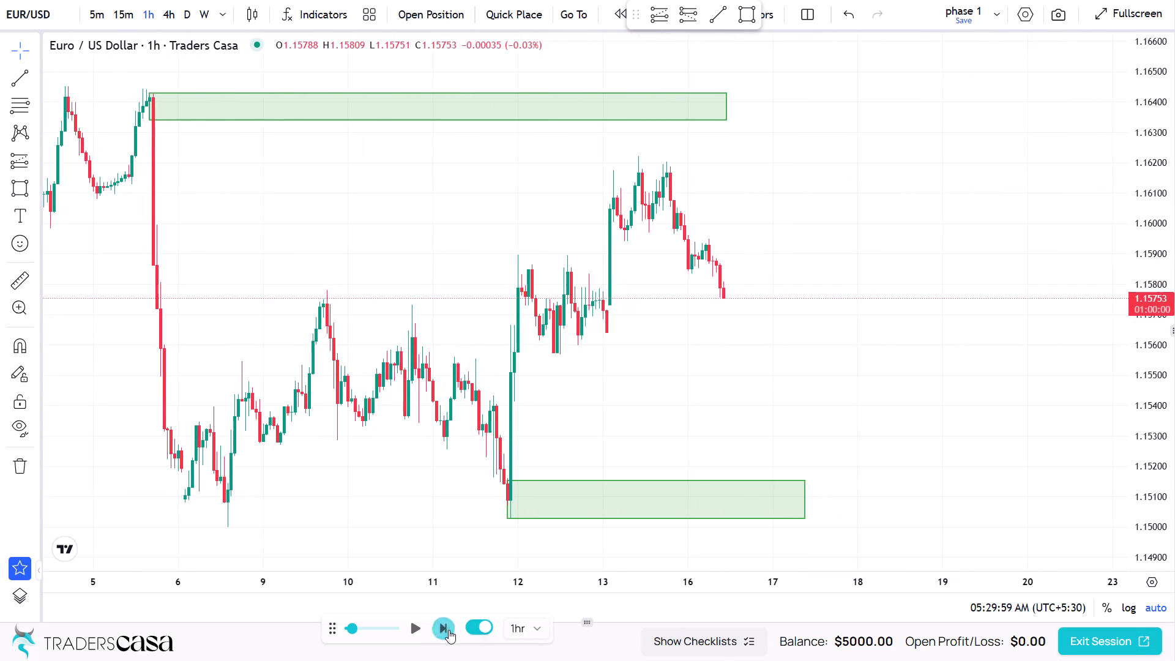
pyautogui.tripleClick(449, 630)
pyautogui.tripleClick(449, 631)
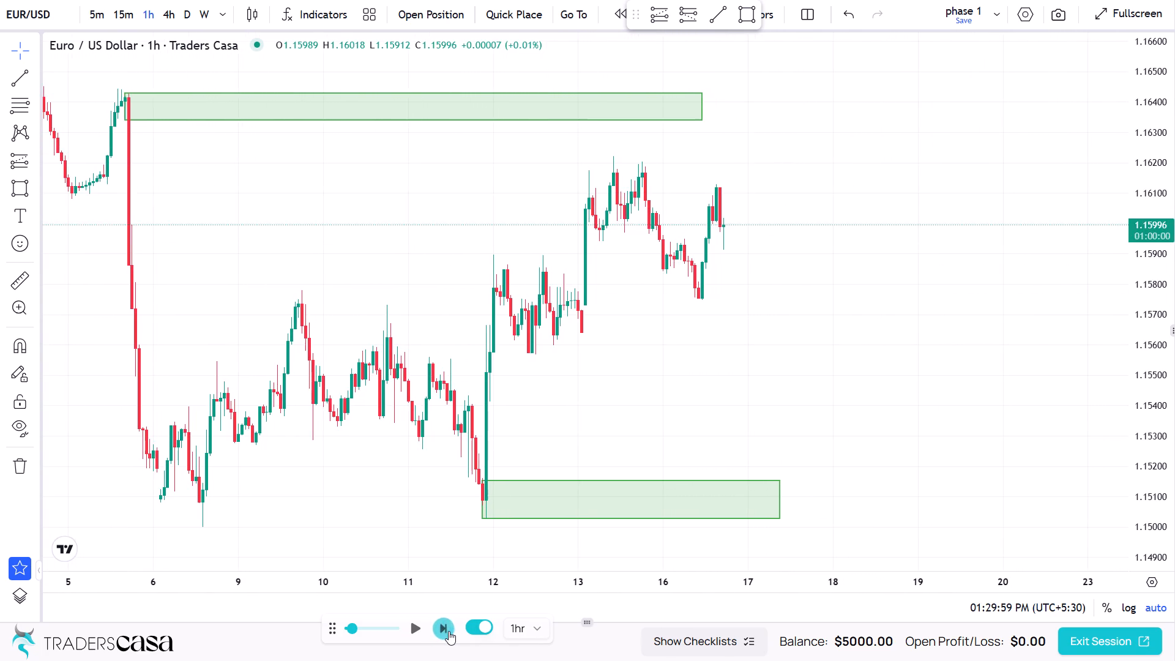
pyautogui.click(449, 631)
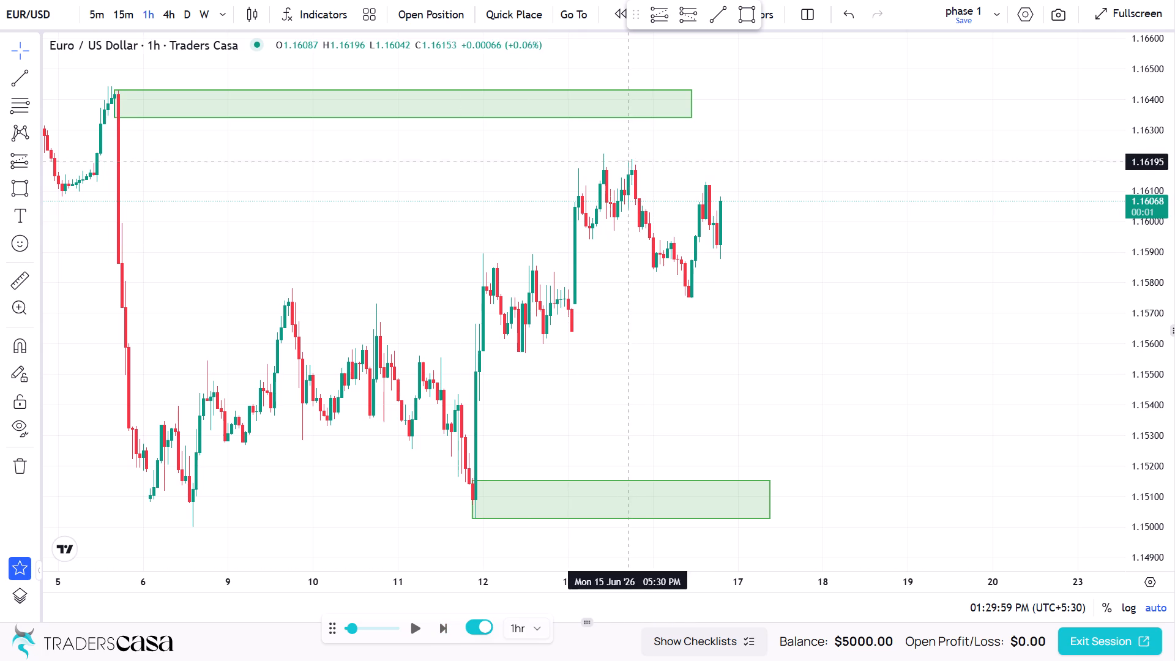
# Draw a horizontal trend line at about 1.16210 from the 15 June 10:30 AM high to 19 June 3:30 AM.
pyautogui.click(25, 79)
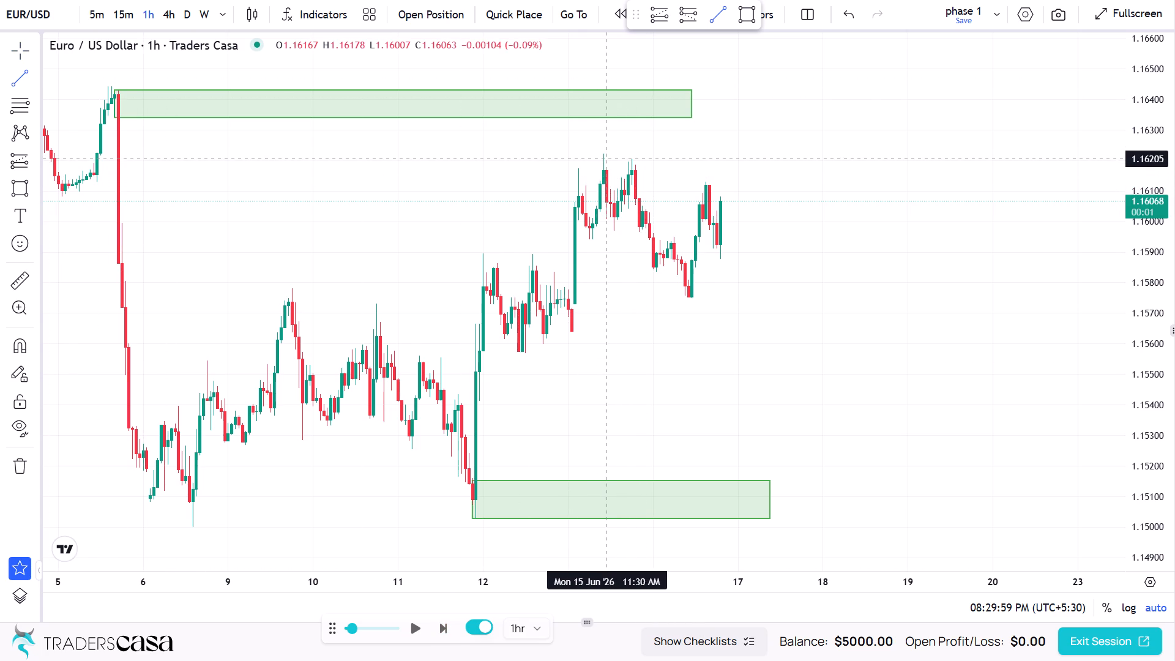
pyautogui.click(603, 157)
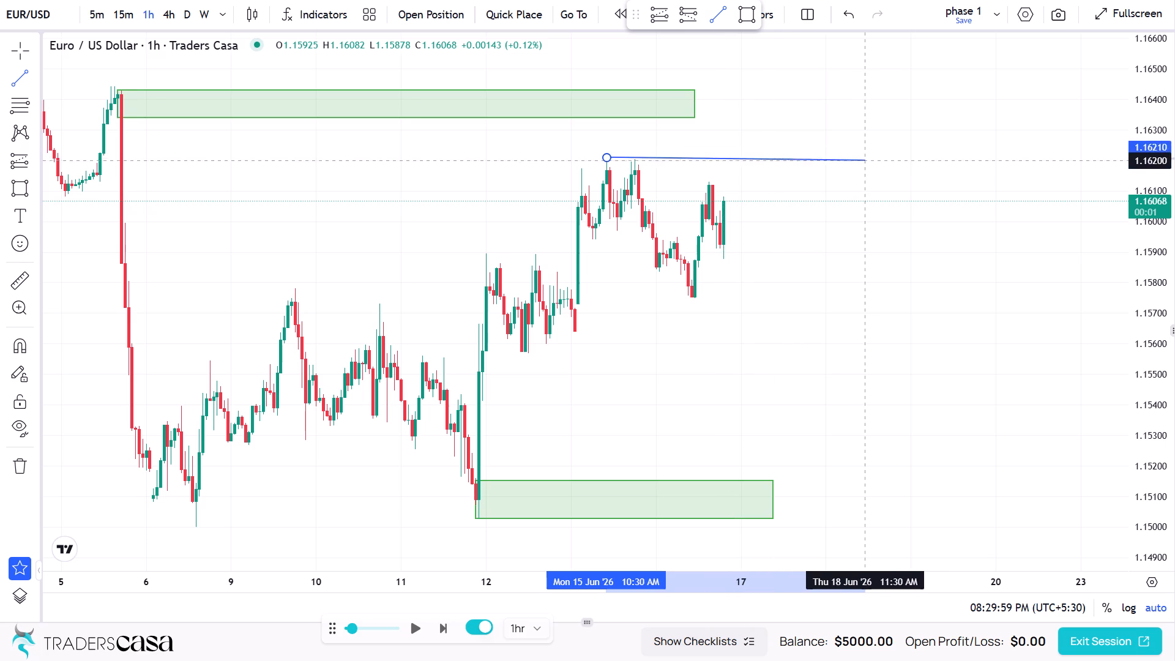
pyautogui.click(922, 157)
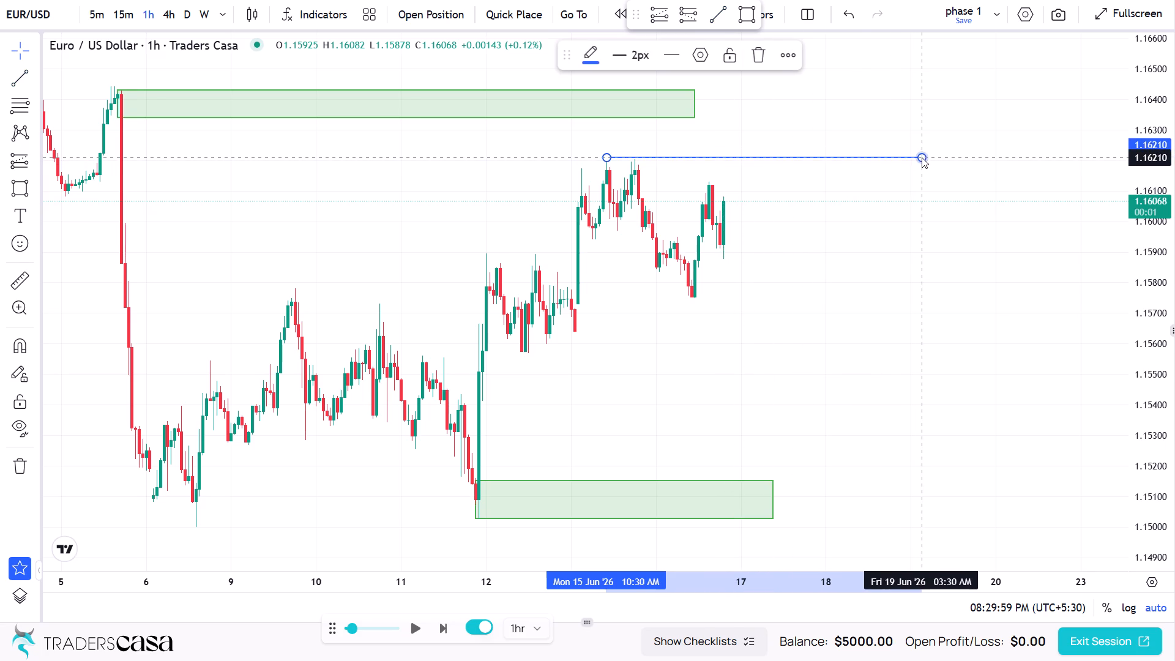
pyautogui.click(856, 128)
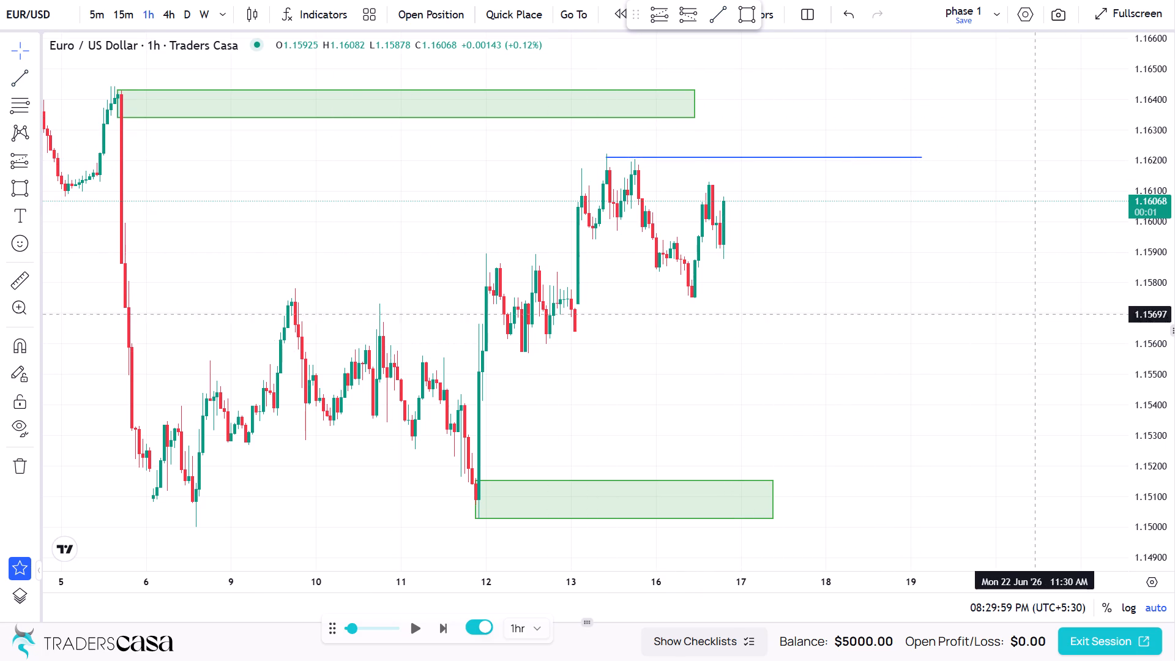
# Open the price scale's options.
pyautogui.click(1147, 578)
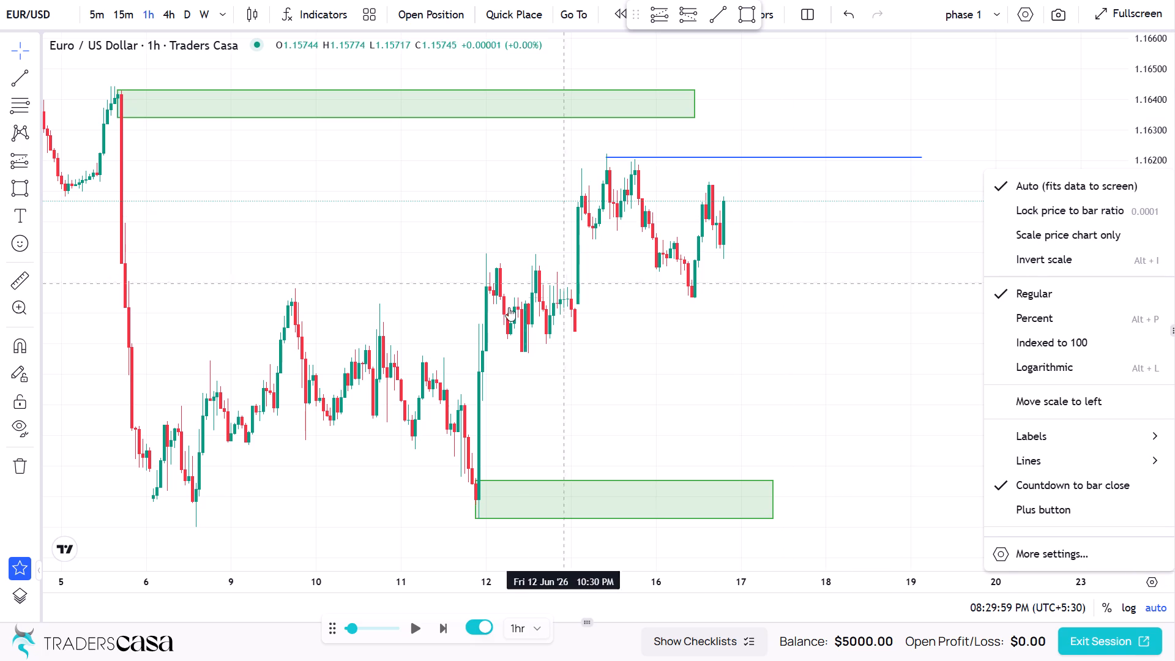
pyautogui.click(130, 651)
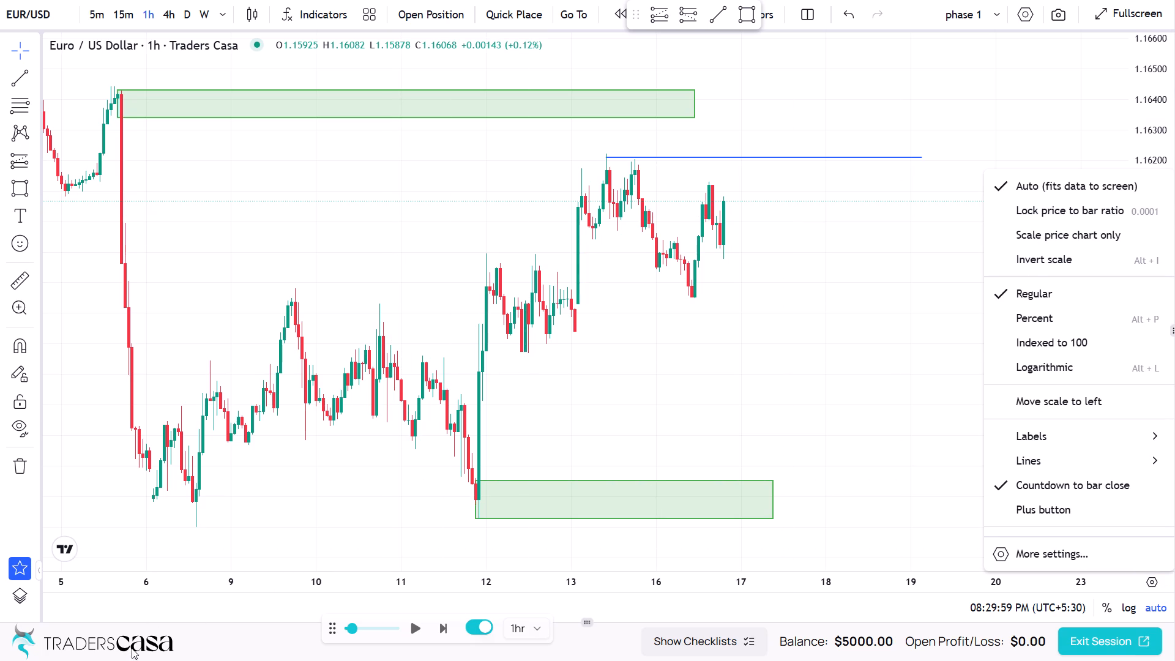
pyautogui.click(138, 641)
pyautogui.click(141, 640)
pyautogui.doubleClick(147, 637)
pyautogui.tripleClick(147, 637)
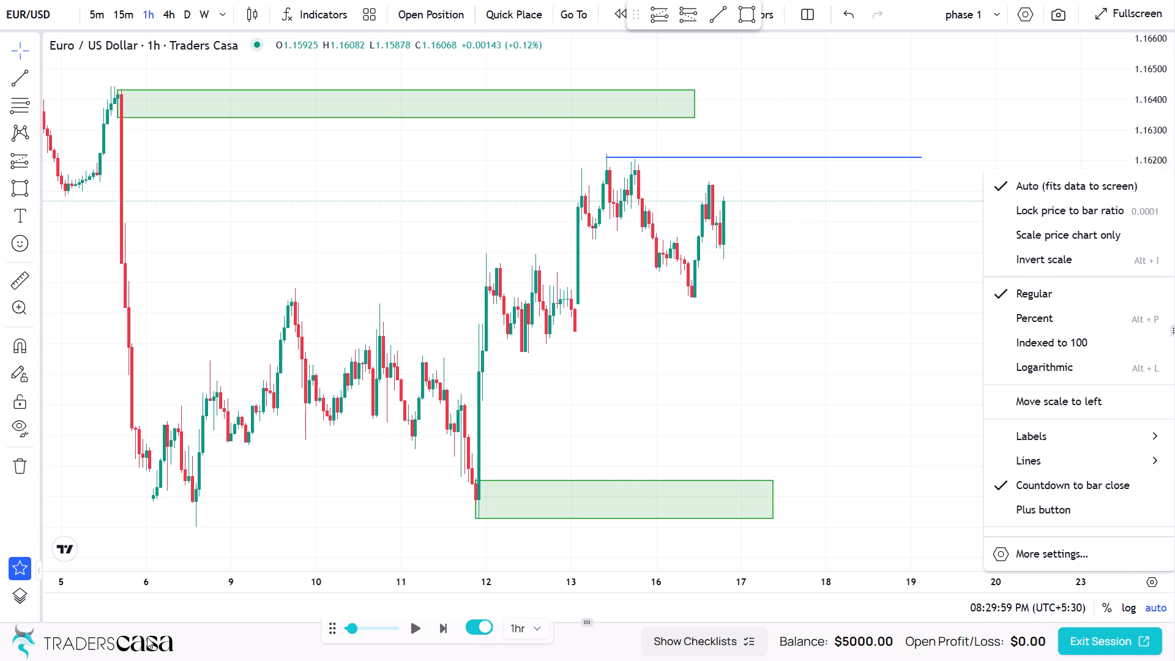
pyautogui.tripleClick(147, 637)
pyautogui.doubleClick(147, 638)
# Look through the chart settings' template options and the Scales and lines, Canvas and Status line pages, and close them without changes.
pyautogui.click(1012, 562)
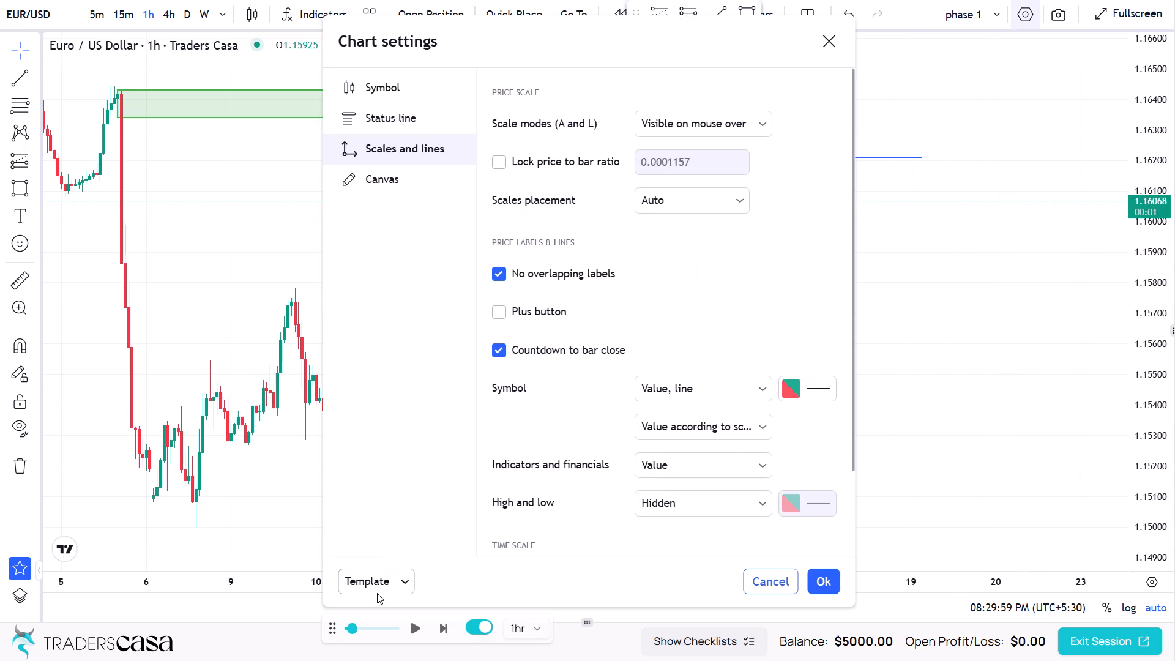
pyautogui.moveTo(378, 589); pyautogui.dragTo(384, 578)
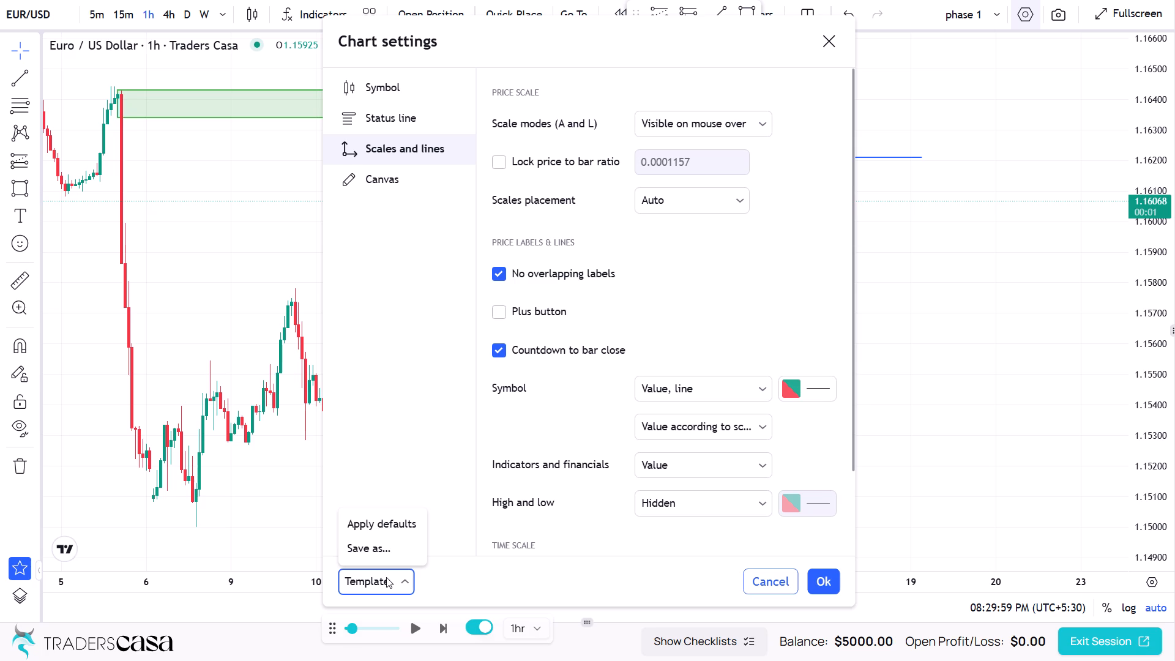
pyautogui.click(386, 577)
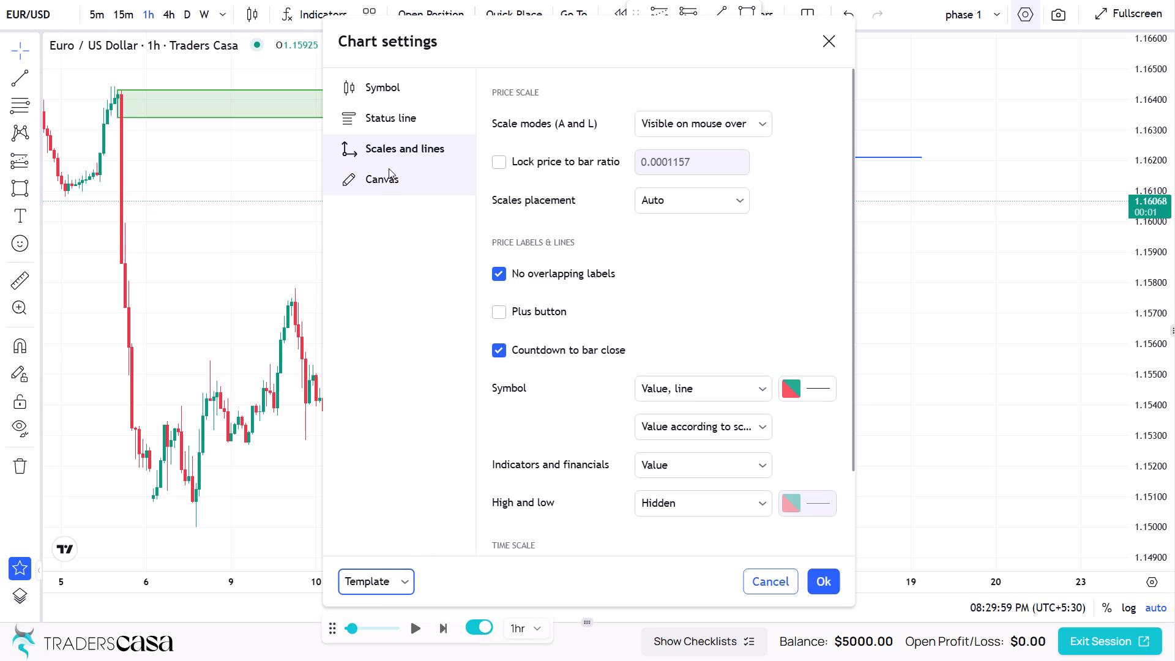
pyautogui.click(389, 171)
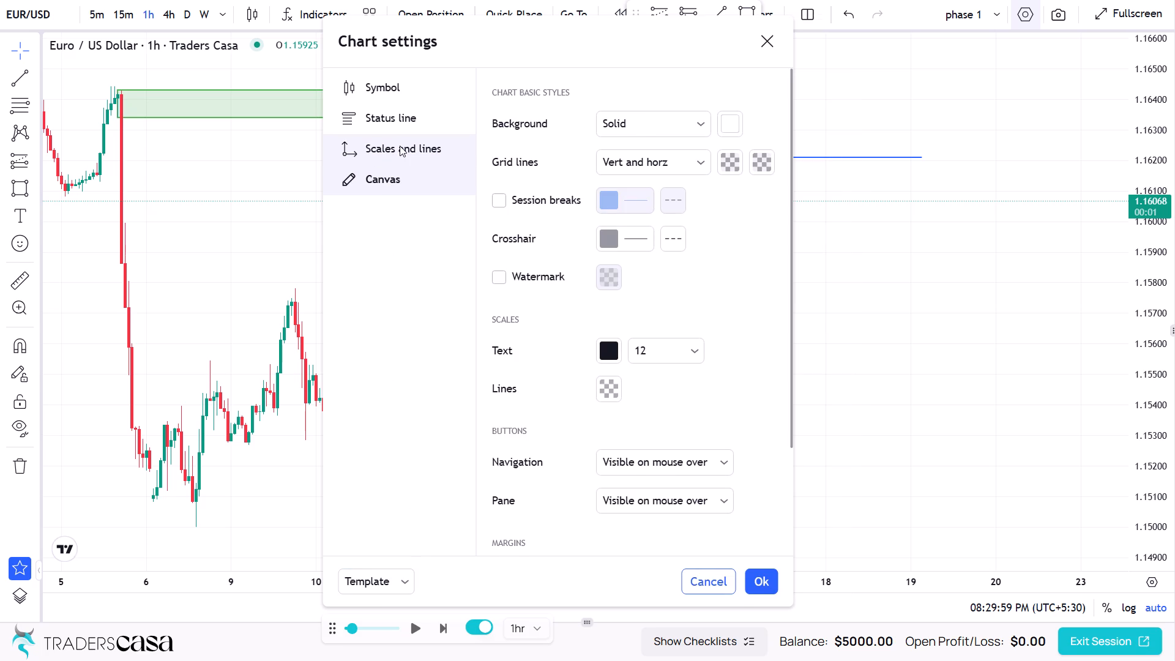
pyautogui.click(400, 146)
pyautogui.click(405, 119)
pyautogui.click(404, 143)
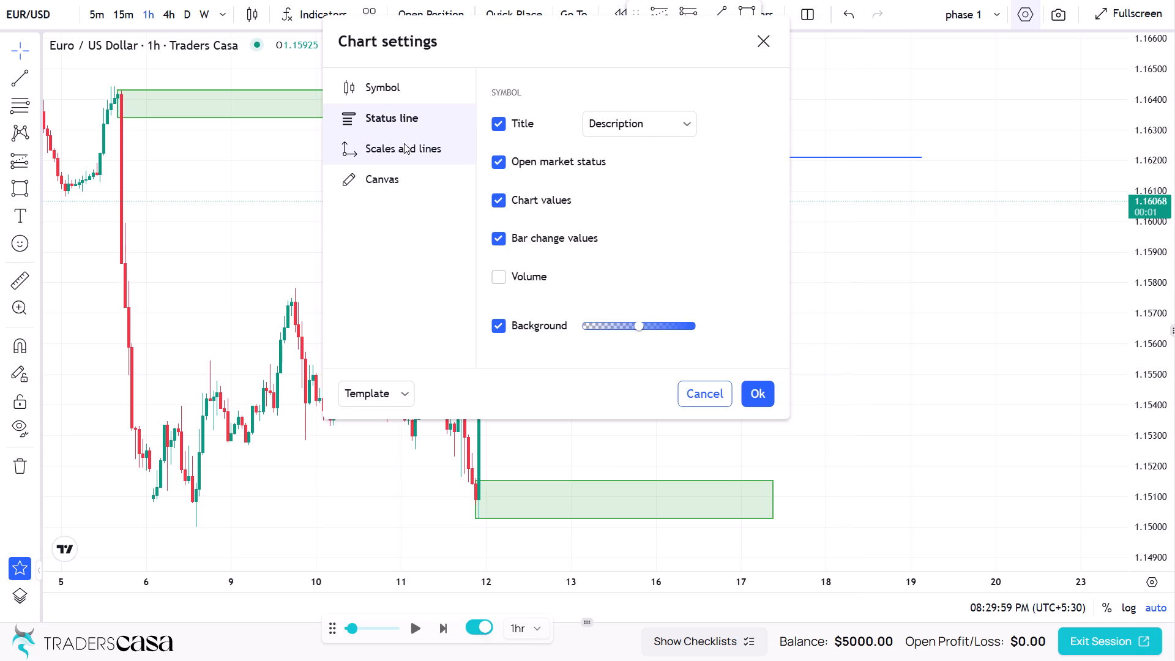
pyautogui.click(833, 40)
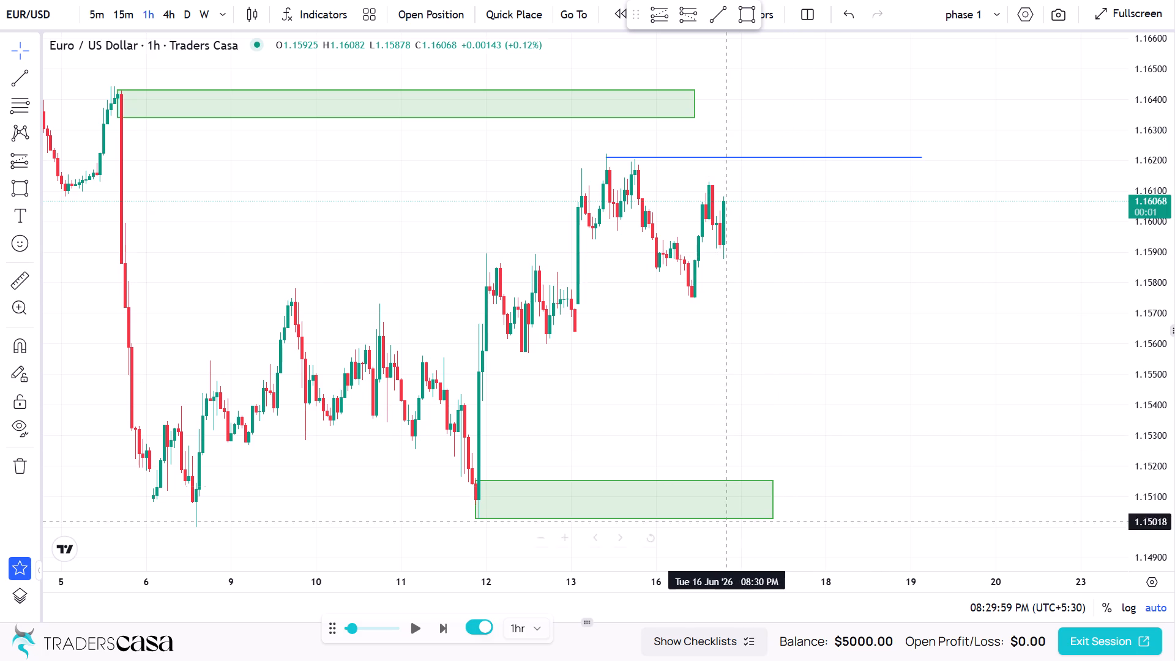
# Advance the replay one hourly candle at a time until about 7:30 PM on 17 June.
pyautogui.click(440, 636)
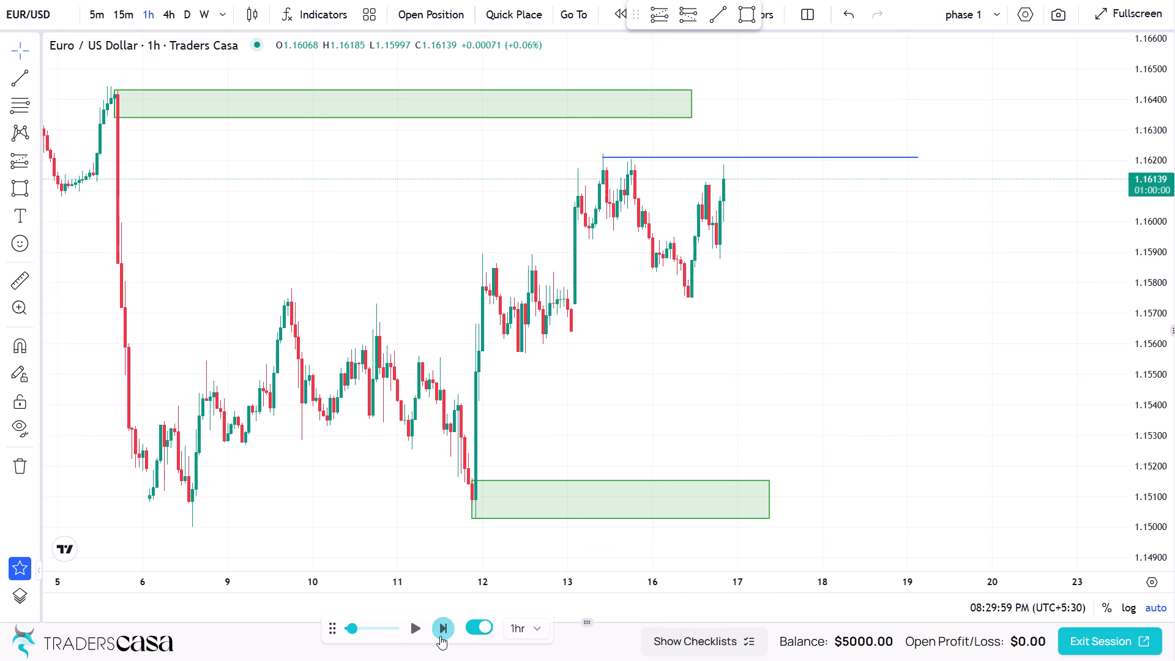
pyautogui.click(440, 636)
pyautogui.click(440, 636)
pyautogui.click(441, 632)
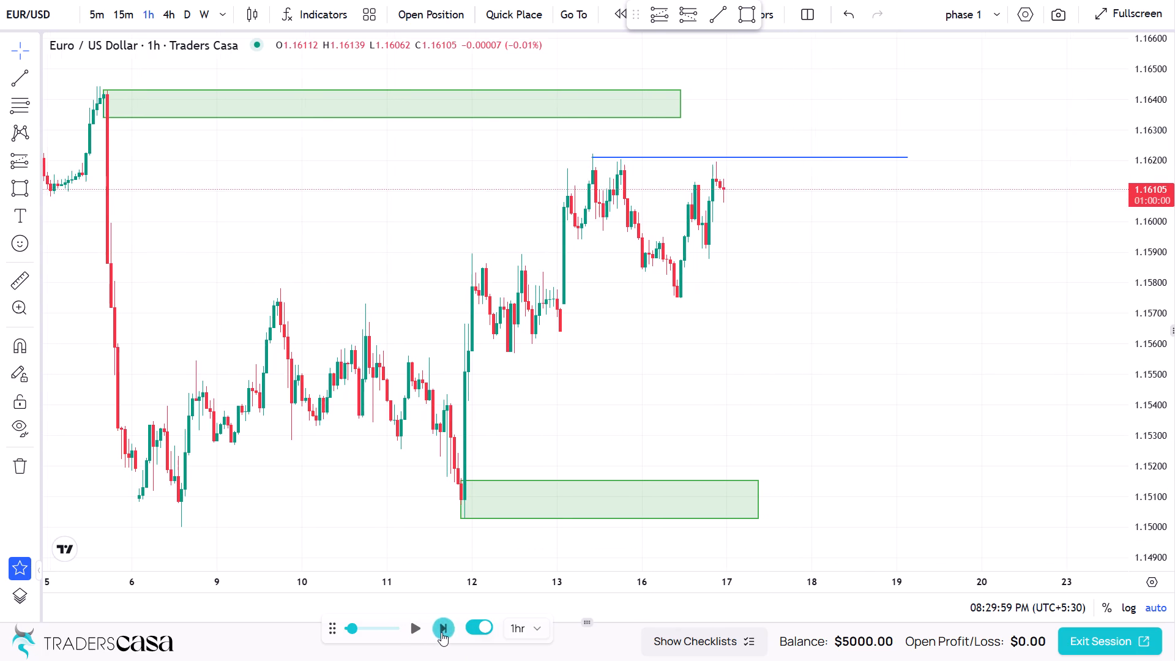
pyautogui.click(441, 632)
pyautogui.click(441, 632)
pyautogui.click(441, 632)
pyautogui.click(441, 632)
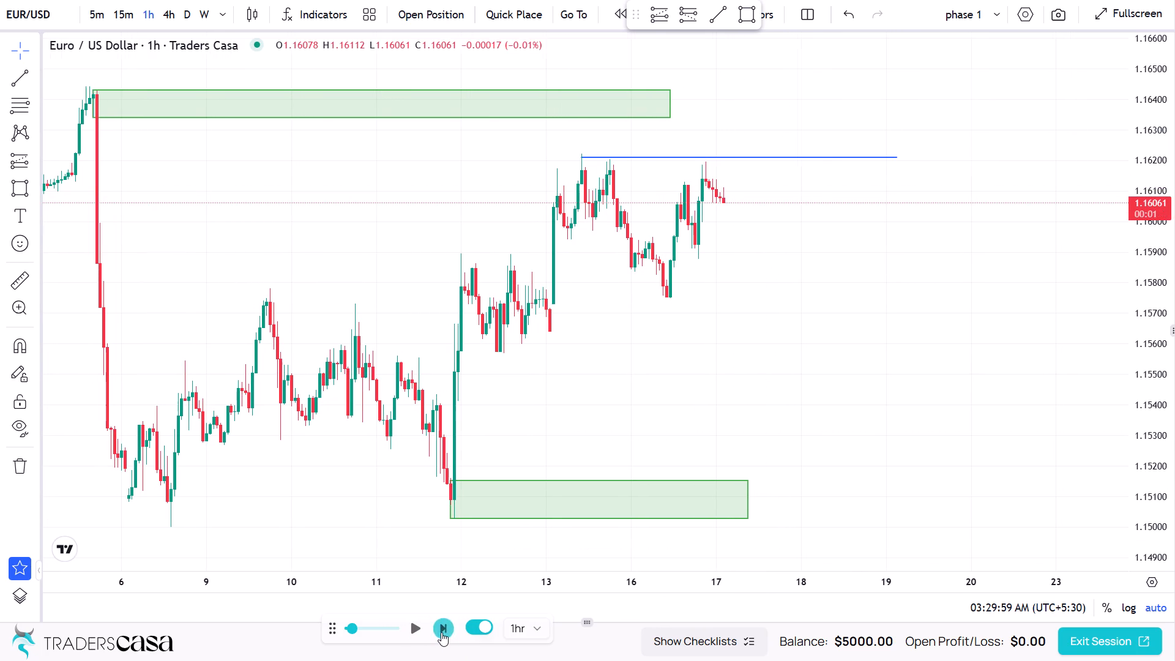
pyautogui.click(441, 632)
pyautogui.tripleClick(441, 632)
pyautogui.tripleClick(441, 632)
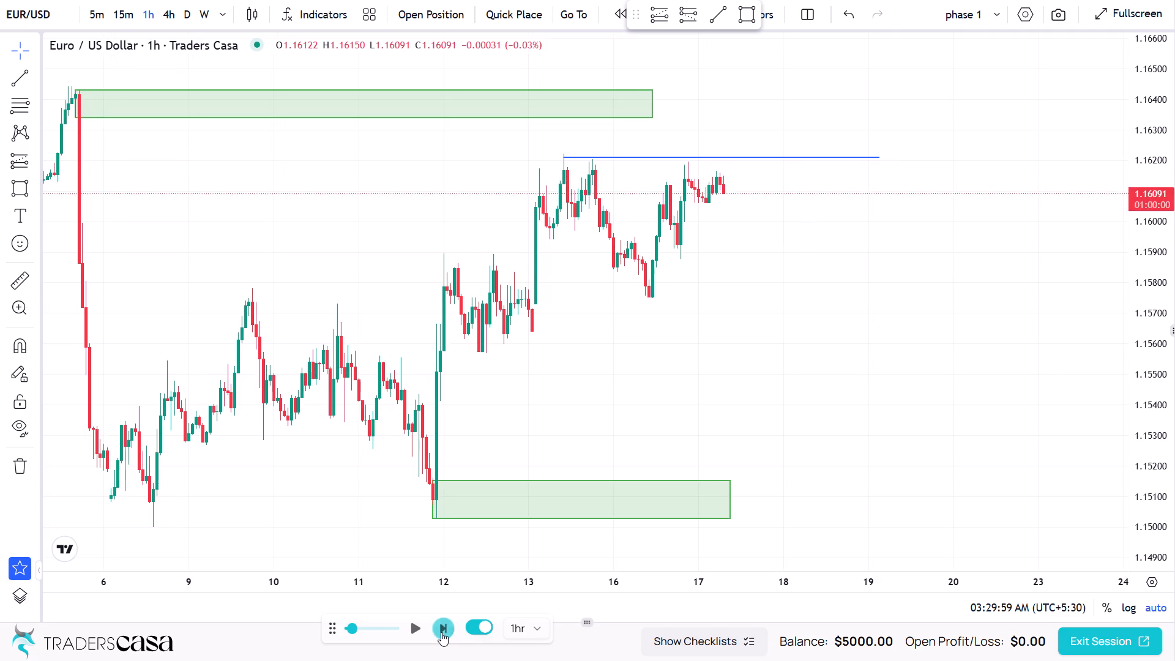
pyautogui.click(441, 632)
pyautogui.click(441, 632)
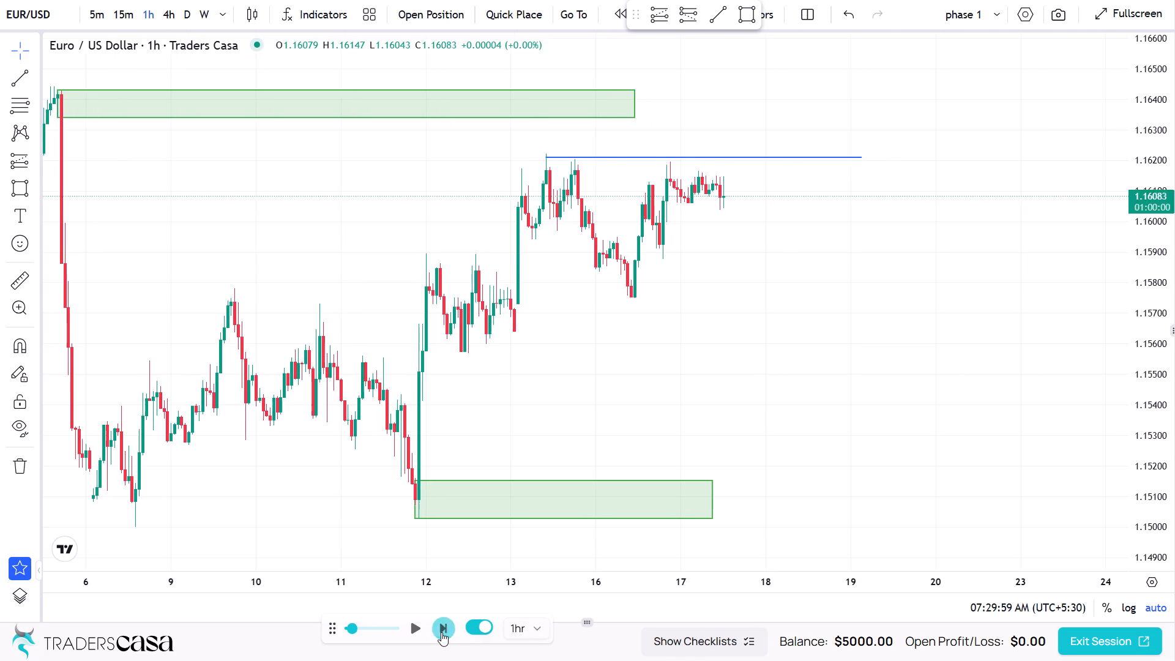
pyautogui.tripleClick(441, 632)
pyautogui.tripleClick(441, 632)
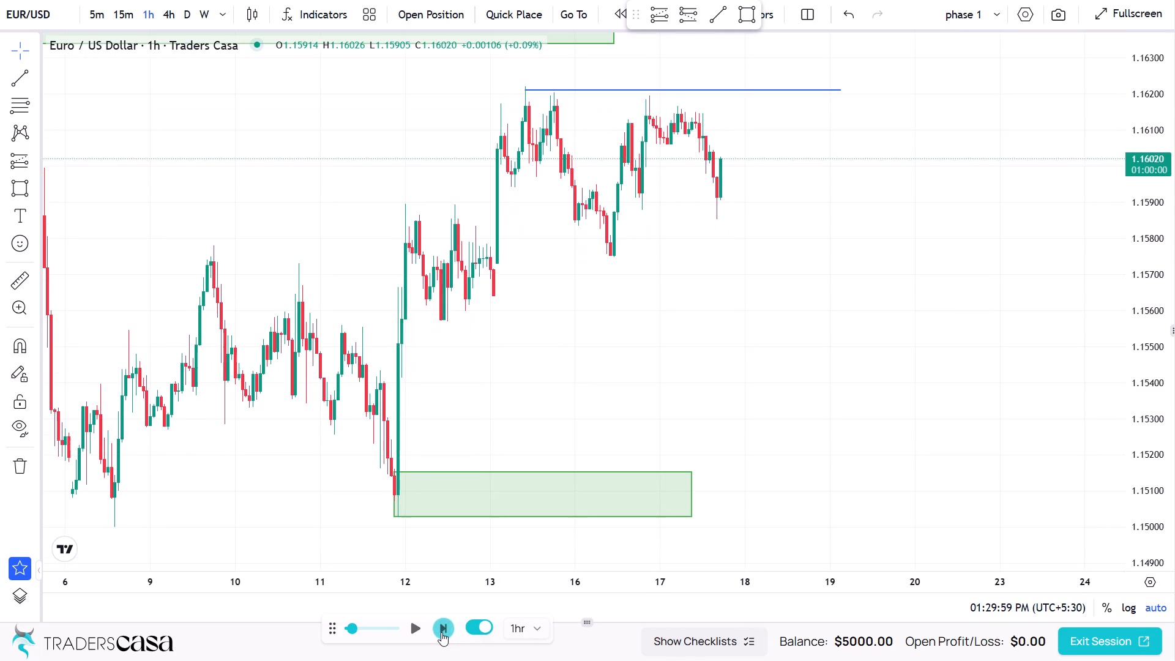
pyautogui.scroll(-2, 687, 239)
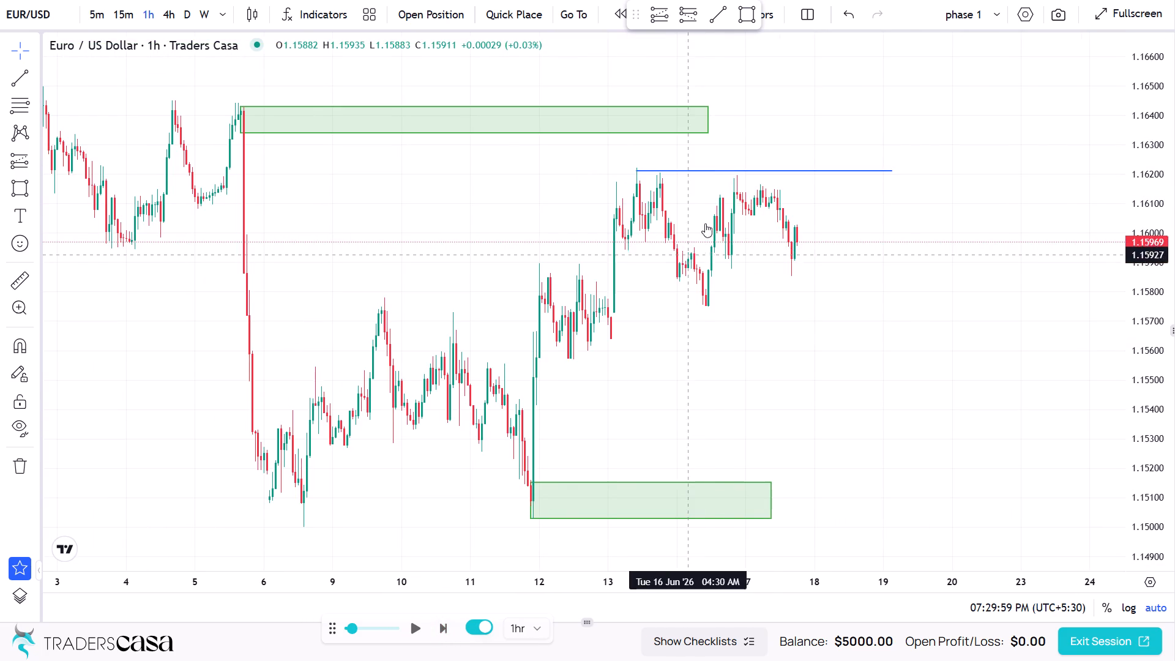
# Extend the end of the upper green zone around 1.16340–1.16429 to about 3:30 PM on 18 June.
pyautogui.moveTo(705, 119); pyautogui.dragTo(715, 121)
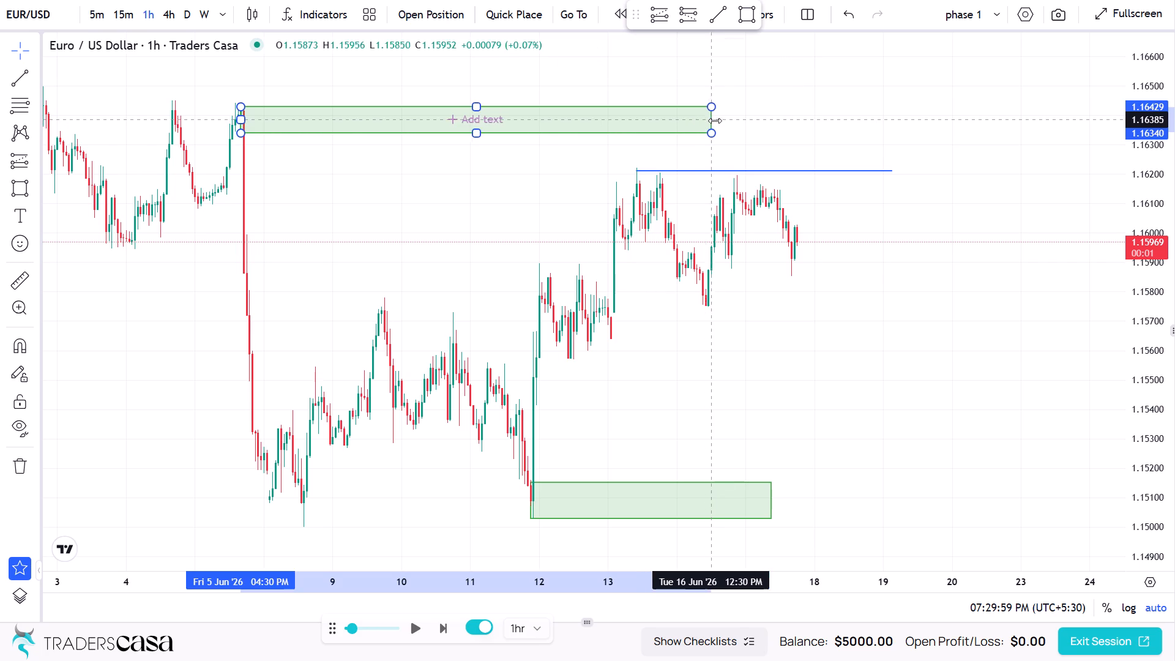
pyautogui.moveTo(715, 121); pyautogui.dragTo(859, 117)
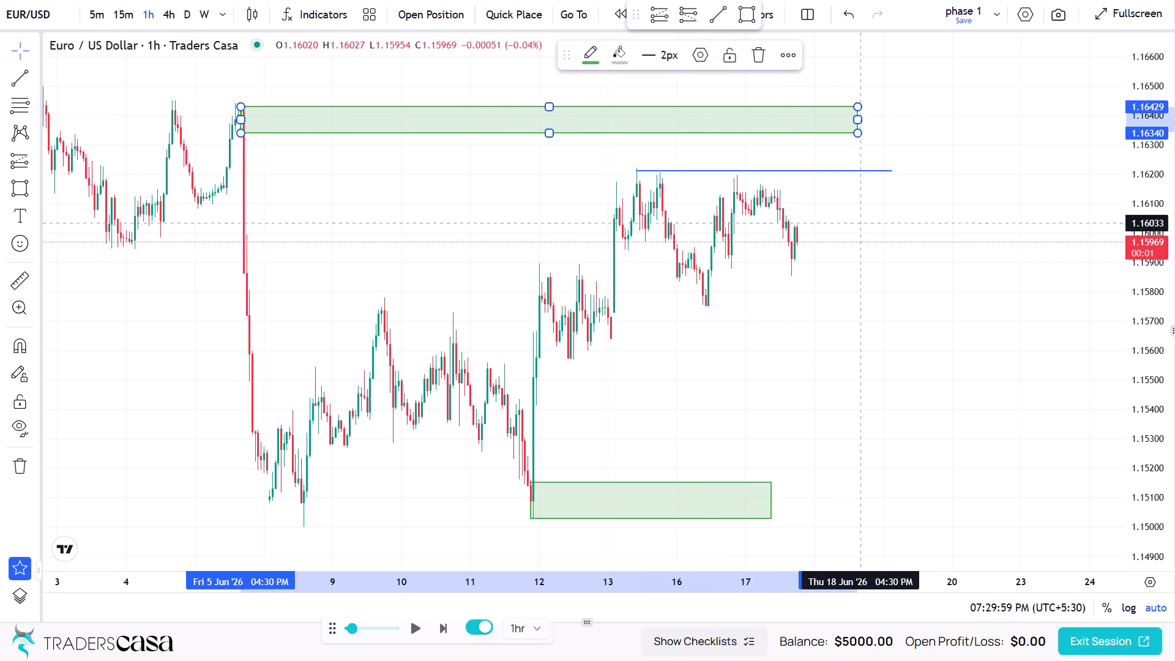
# Draw a rectangle zone from about 1.15708 to 1.15638, starting at 13 June 1:30 AM and extended to about 19 June 8:30 AM.
pyautogui.scroll(-1, 718, 426)
pyautogui.scroll(3, 718, 426)
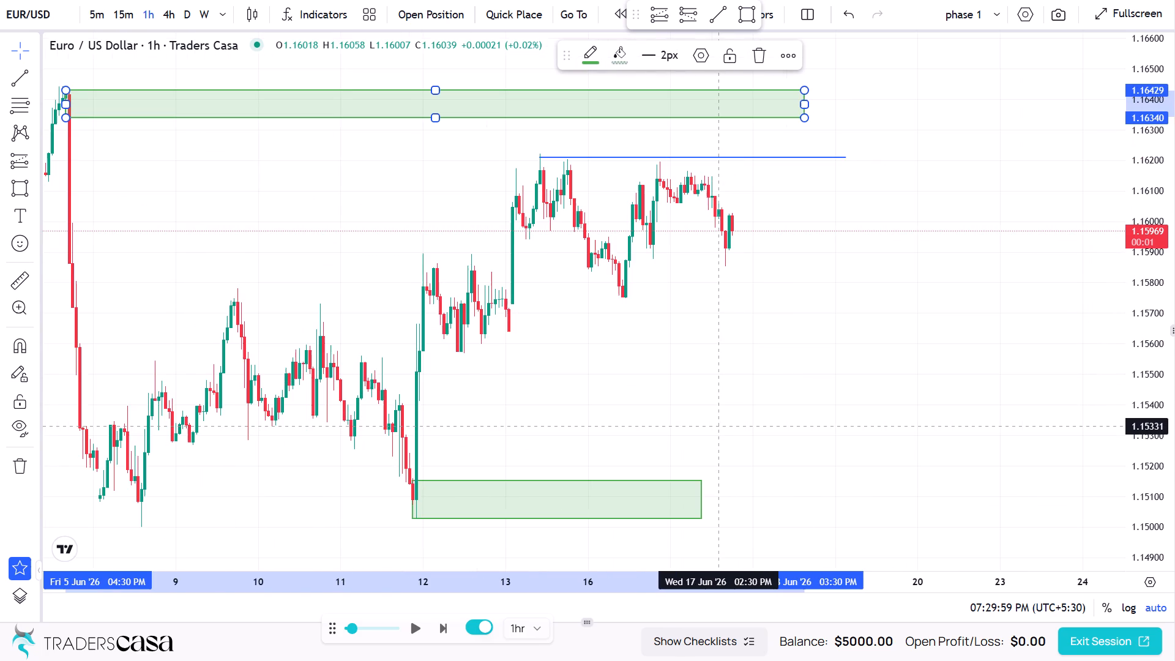
pyautogui.scroll(2, 718, 426)
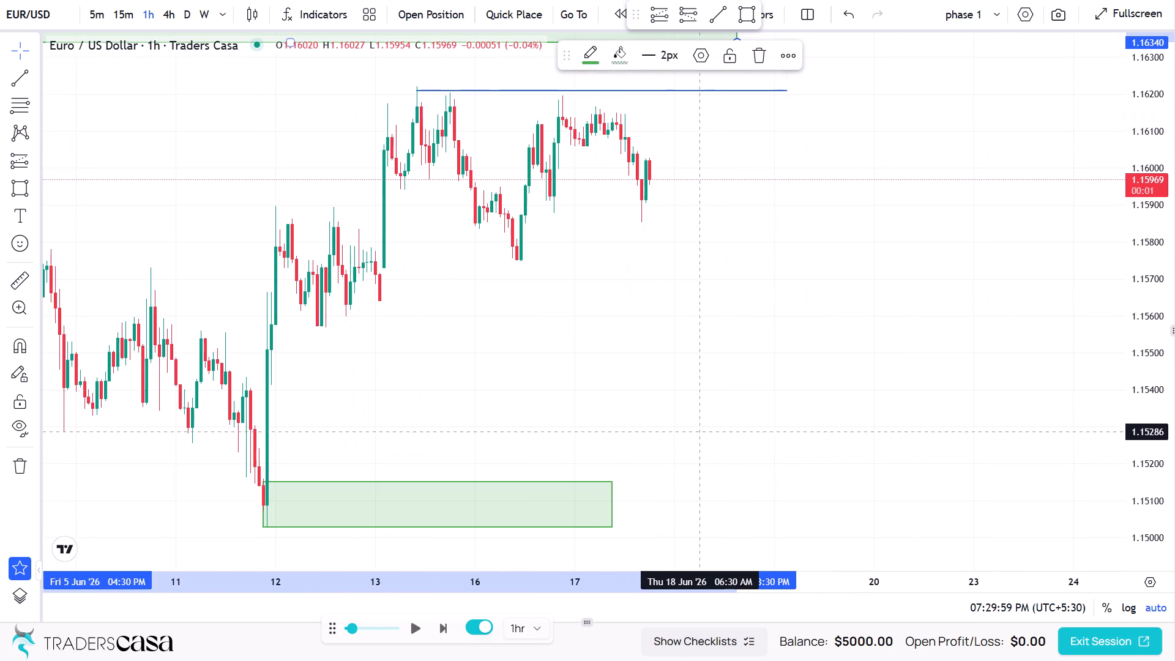
pyautogui.moveTo(494, 343); pyautogui.dragTo(605, 349)
pyautogui.scroll(1, 531, 368)
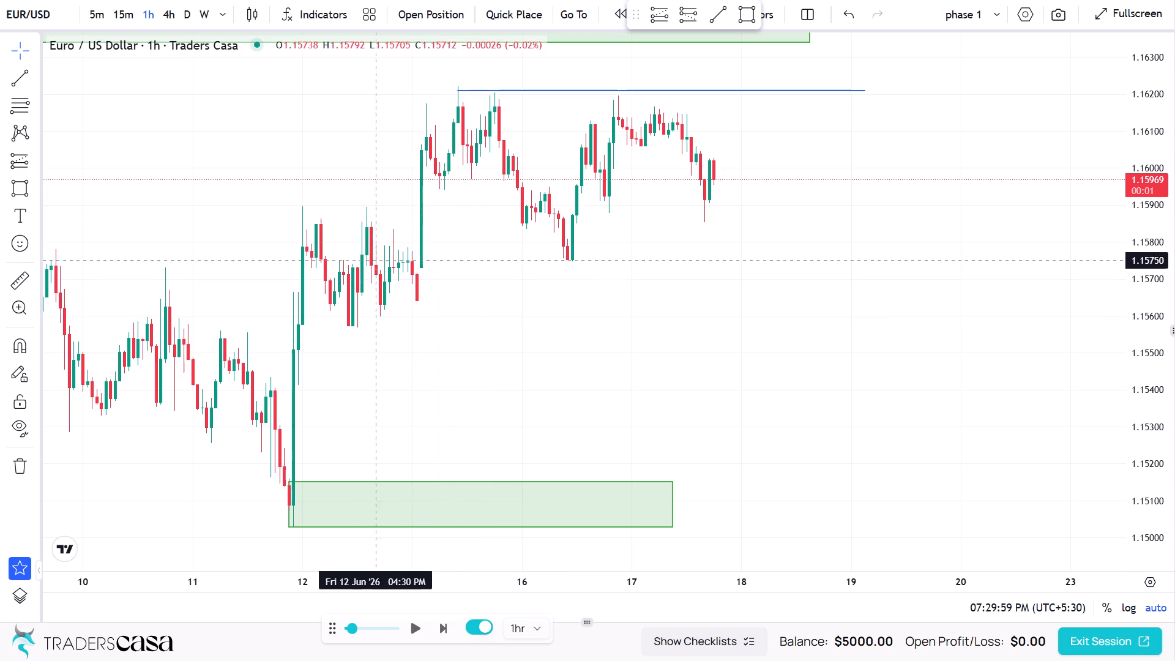
pyautogui.click(24, 190)
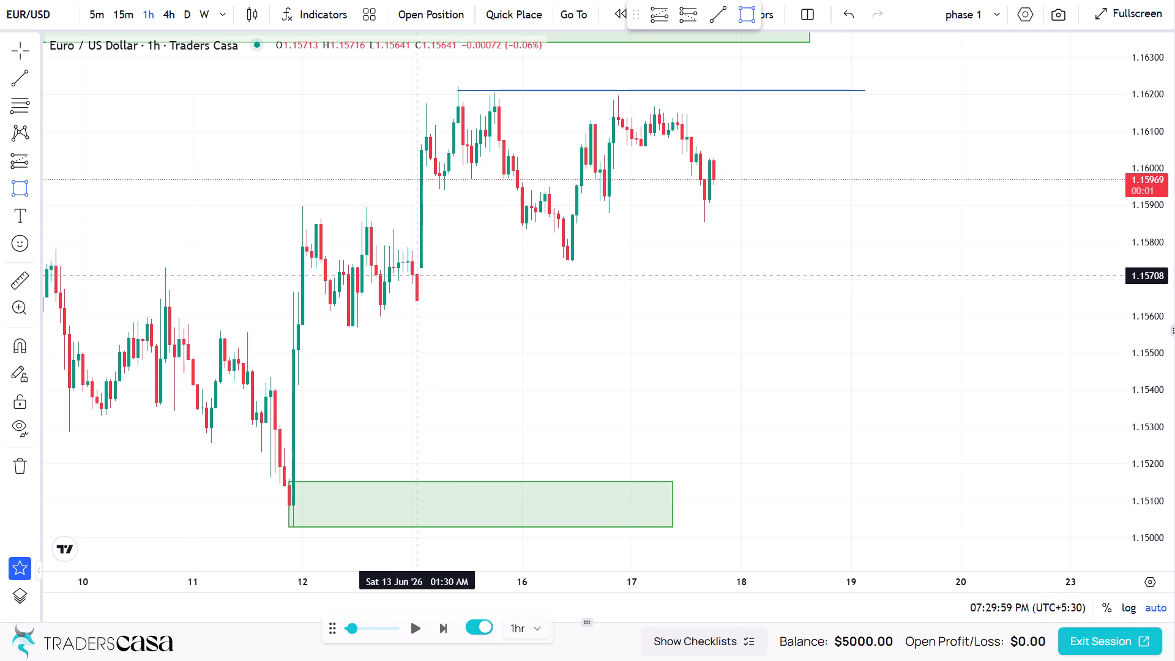
pyautogui.click(416, 275)
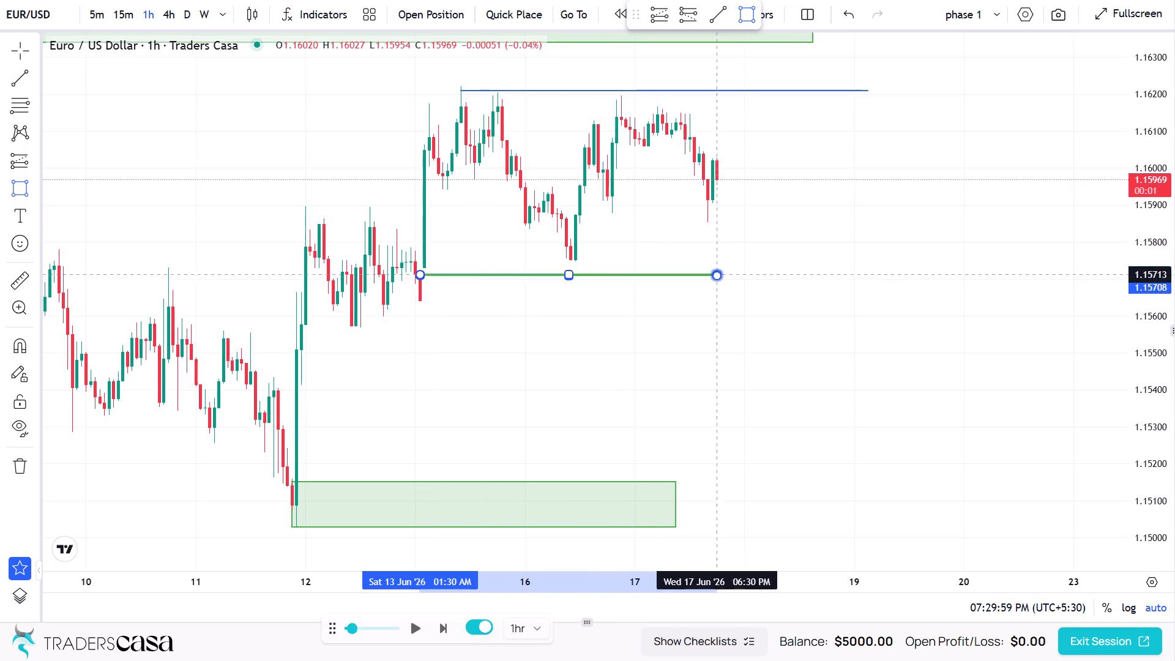
pyautogui.click(804, 302)
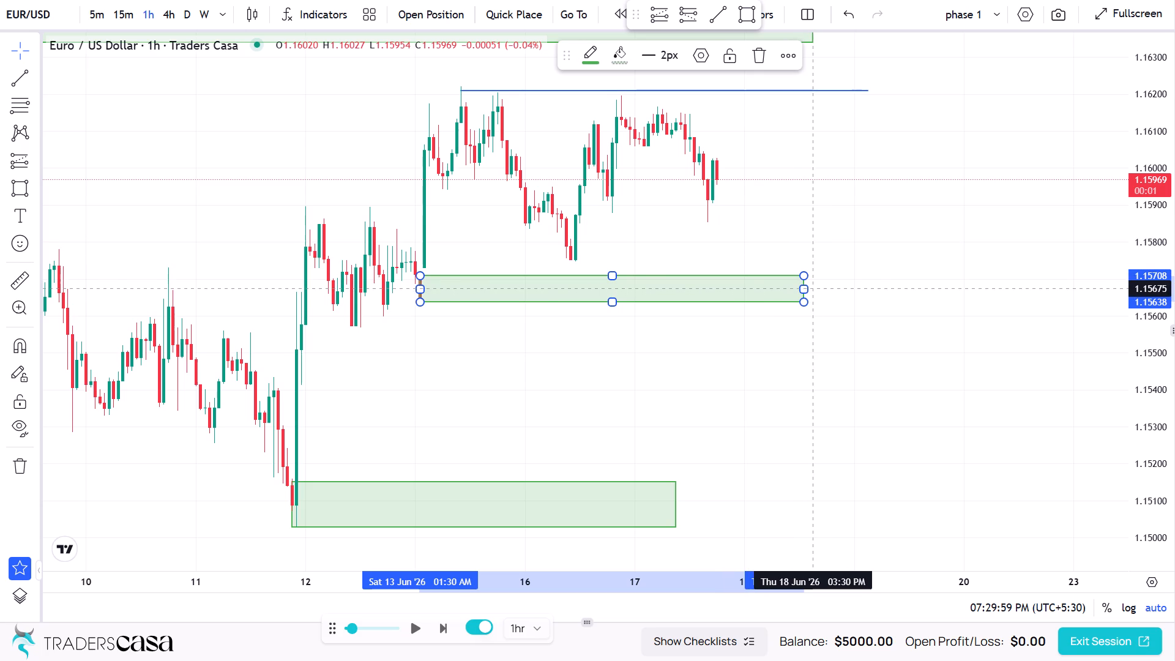
pyautogui.moveTo(804, 288); pyautogui.dragTo(890, 291)
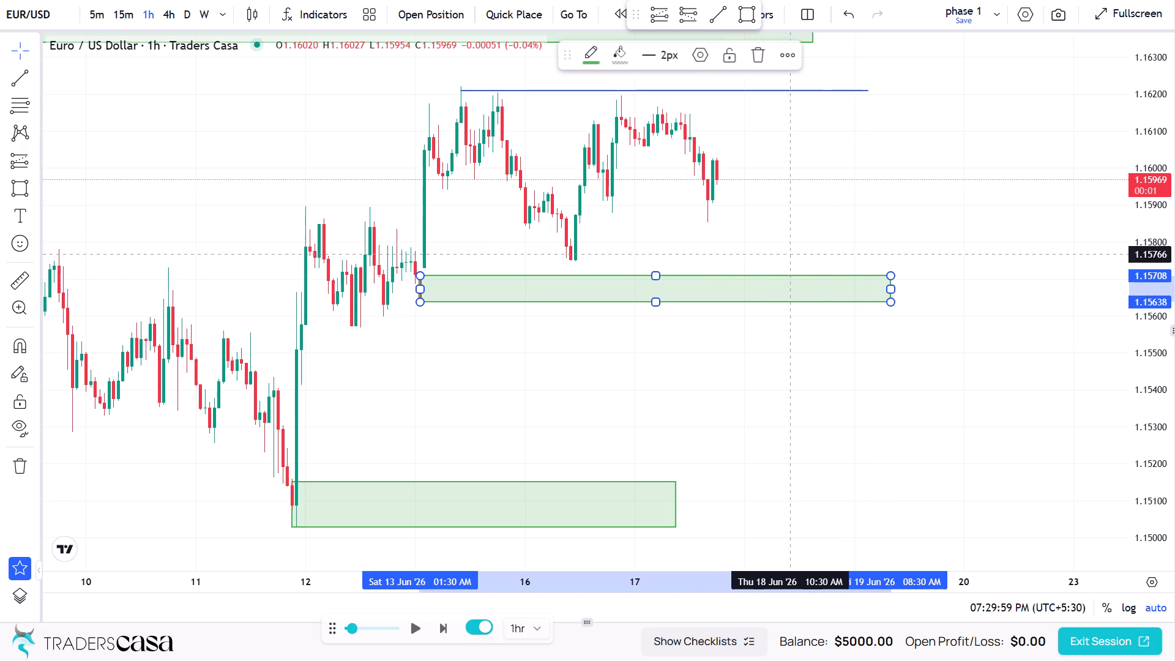
pyautogui.click(755, 221)
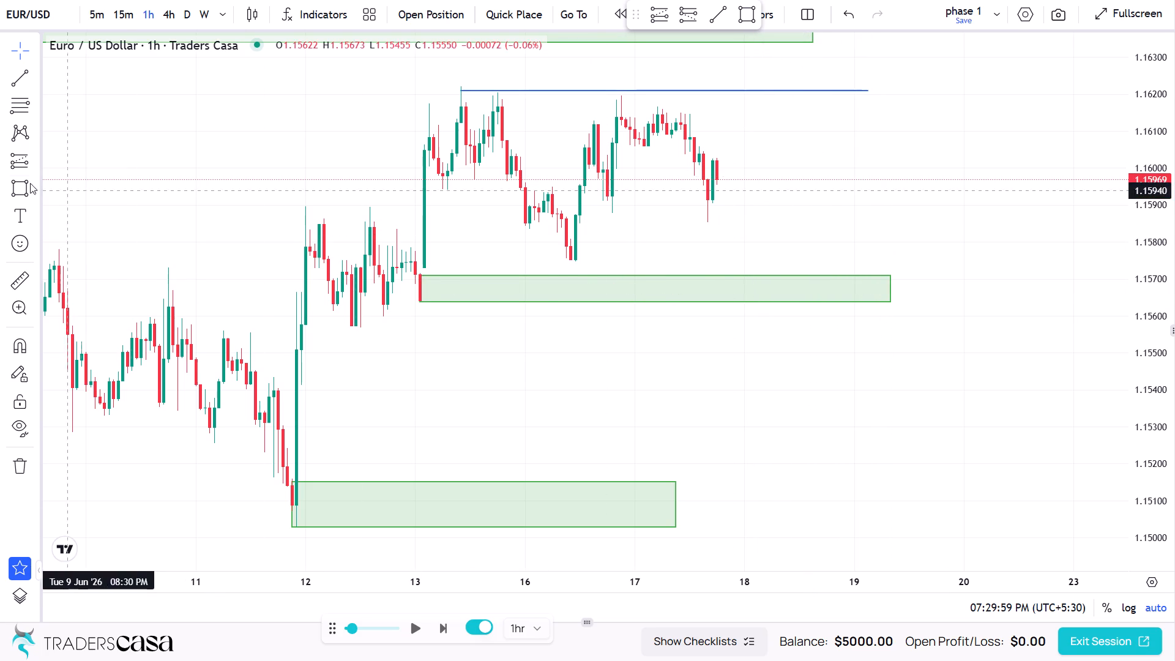
# Draw a rectangle zone from about 1.15804 to 1.15750, spanning 16 June 10:30 AM to about 19 June 5:30 PM.
pyautogui.click(14, 179)
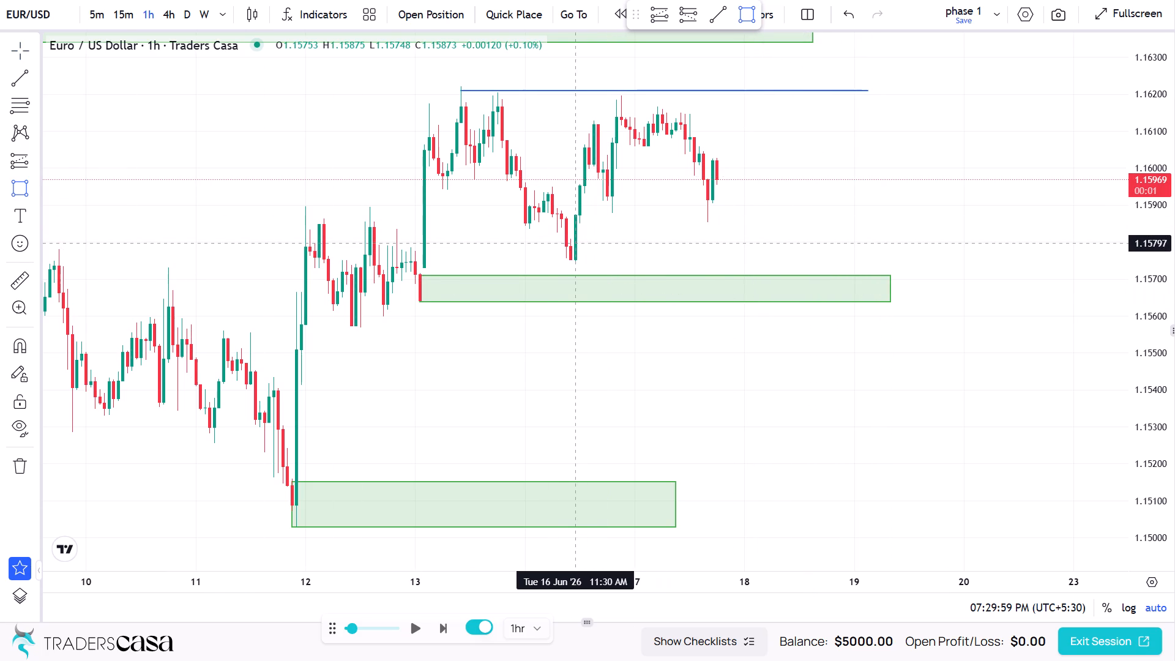
pyautogui.click(572, 241)
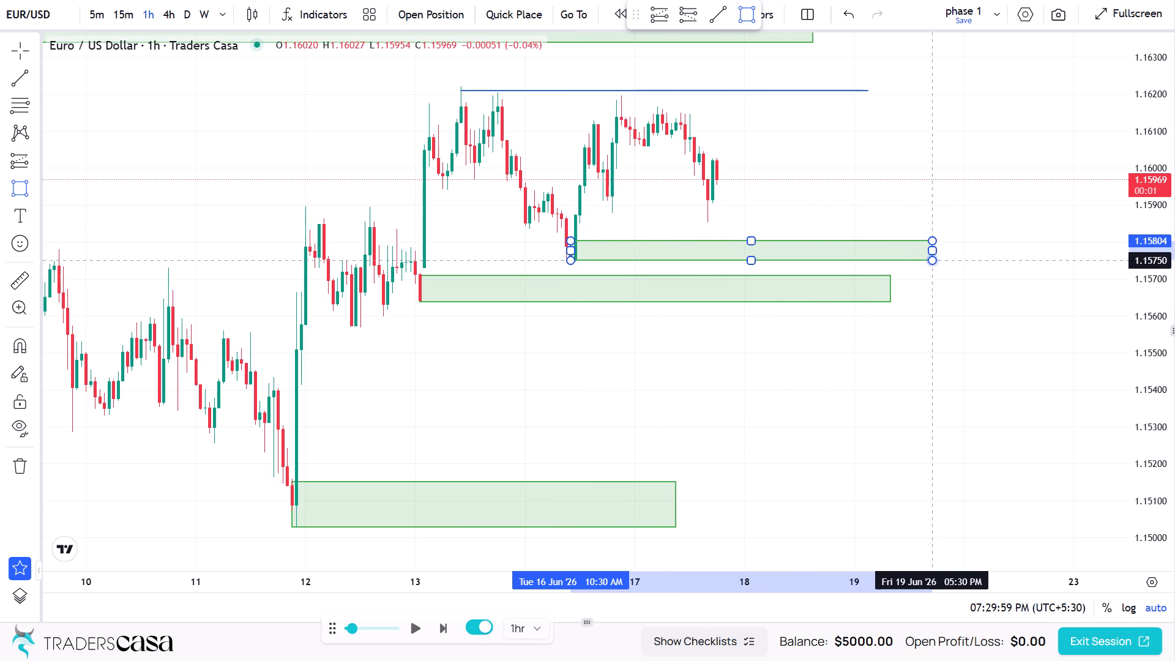
pyautogui.click(930, 261)
pyautogui.click(857, 192)
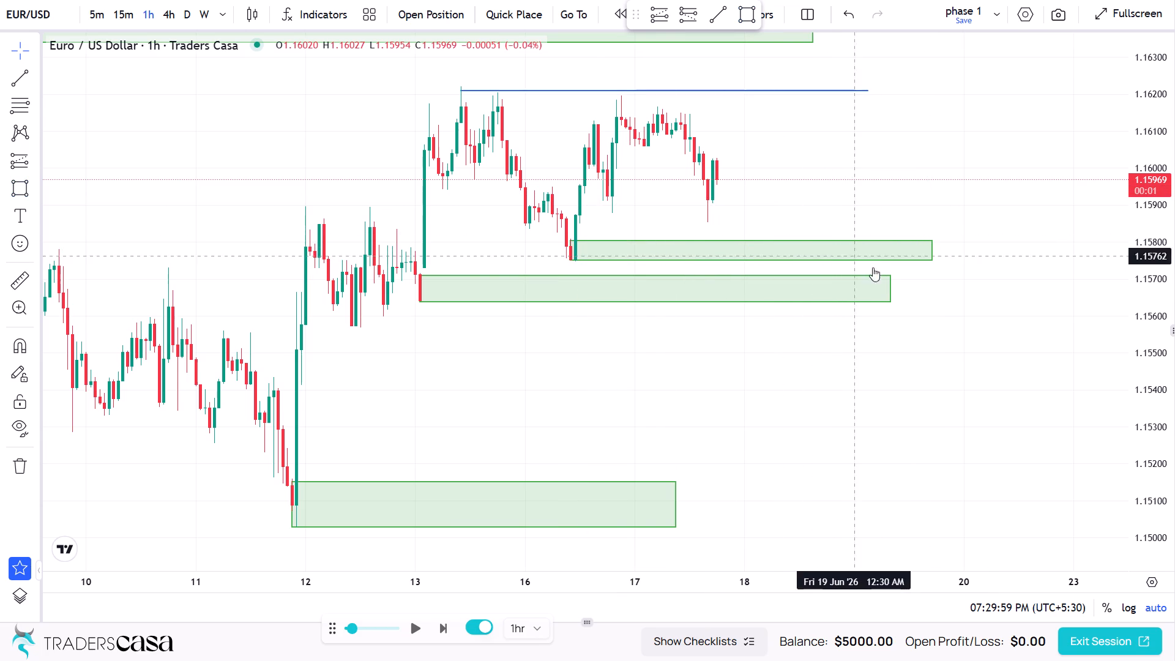
# Extend the 1.15708–1.15638 zone so it ends level with the zone above it, at about 19 June 5:30 PM.
pyautogui.moveTo(890, 291); pyautogui.dragTo(933, 288)
pyautogui.click(899, 198)
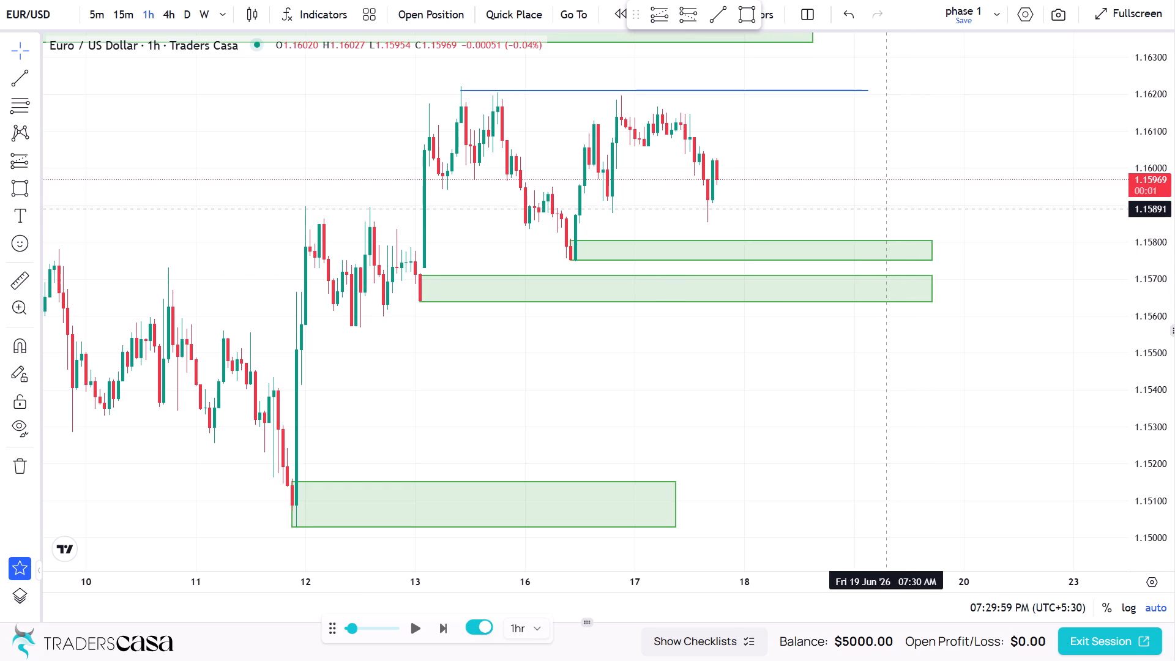
# Advance the replay one hourly candle at a time until about 1:30 AM on 18 June.
pyautogui.scroll(-2, 885, 209)
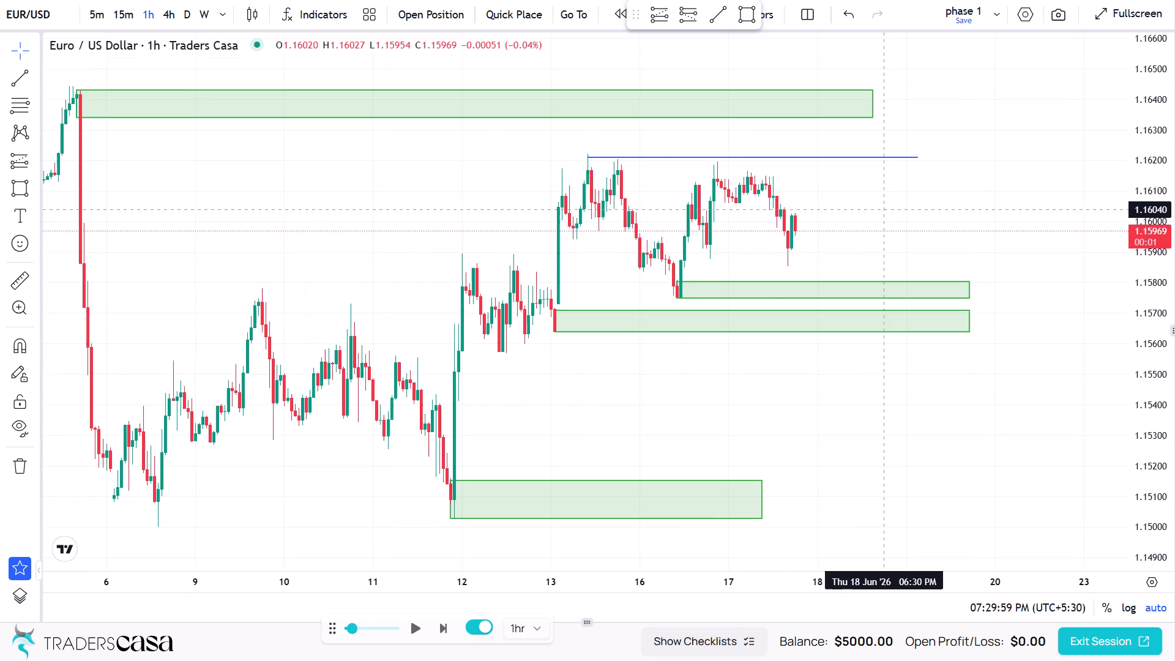
pyautogui.scroll(3, 885, 209)
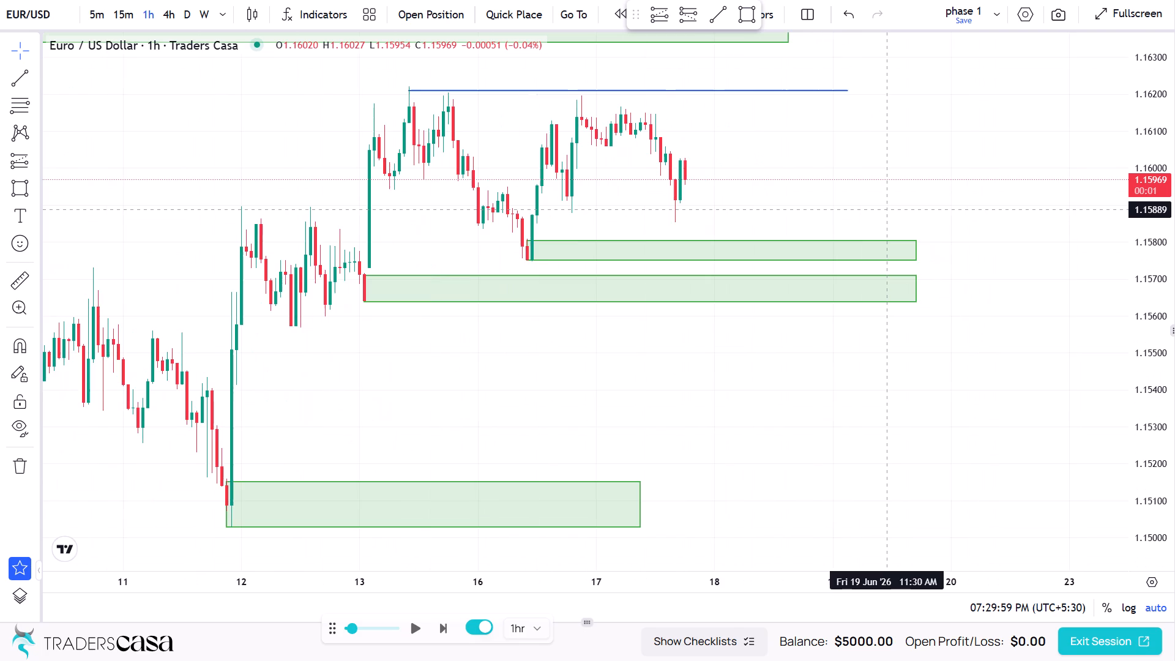
pyautogui.scroll(2, 885, 209)
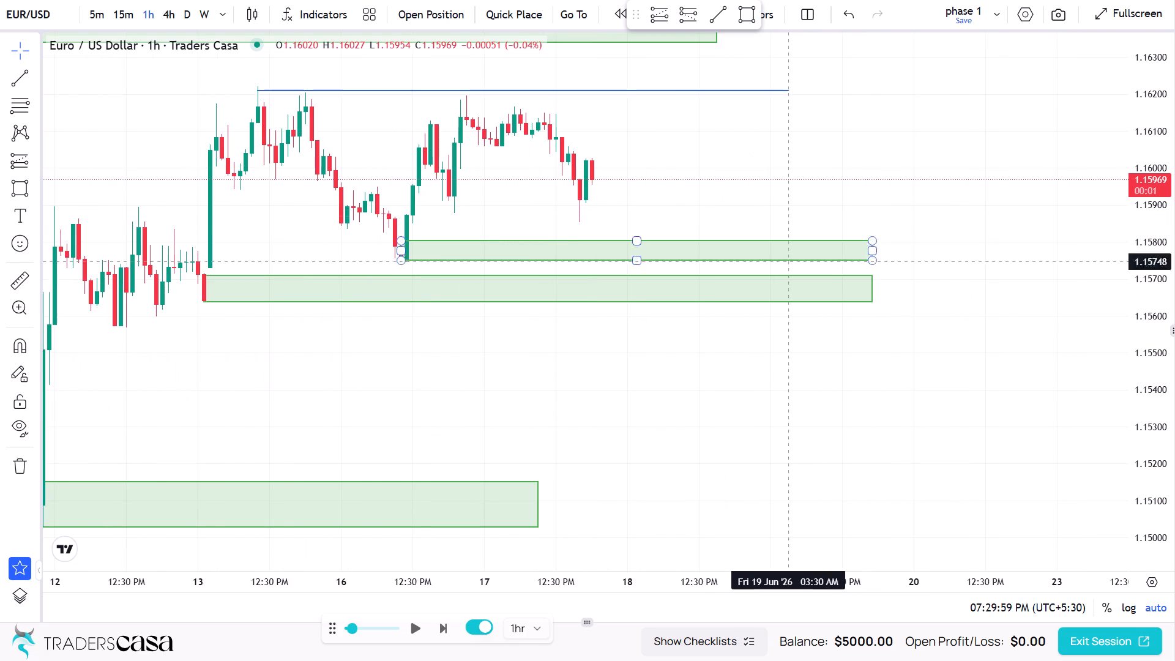
pyautogui.click(452, 627)
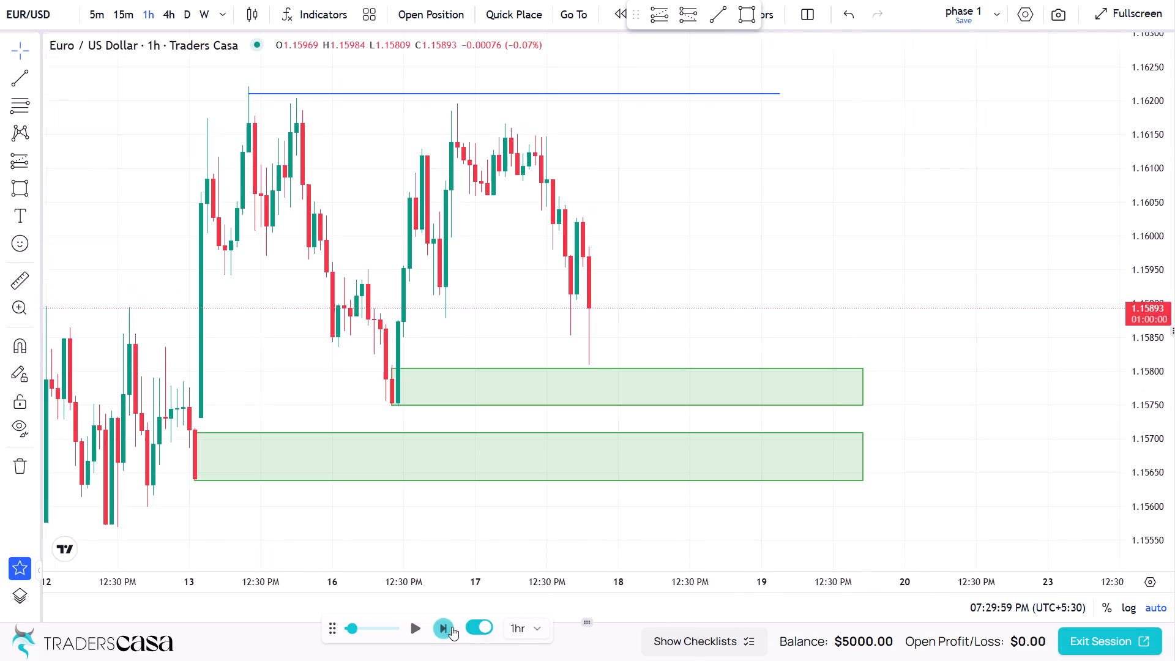
pyautogui.scroll(-2, 734, 274)
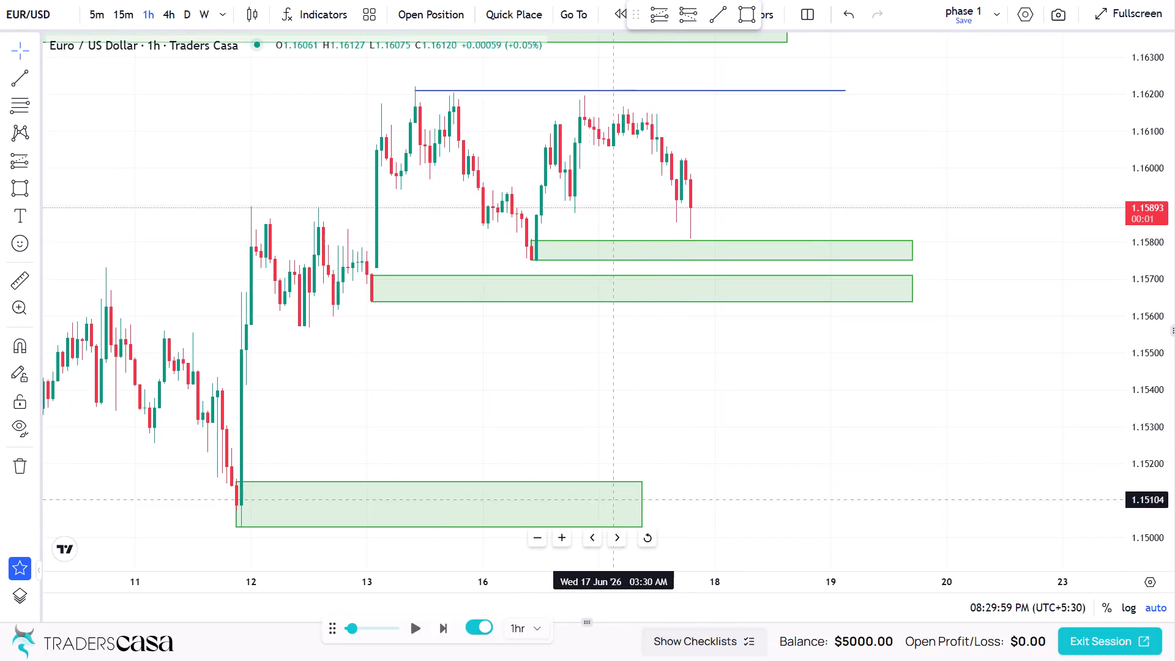
pyautogui.click(452, 630)
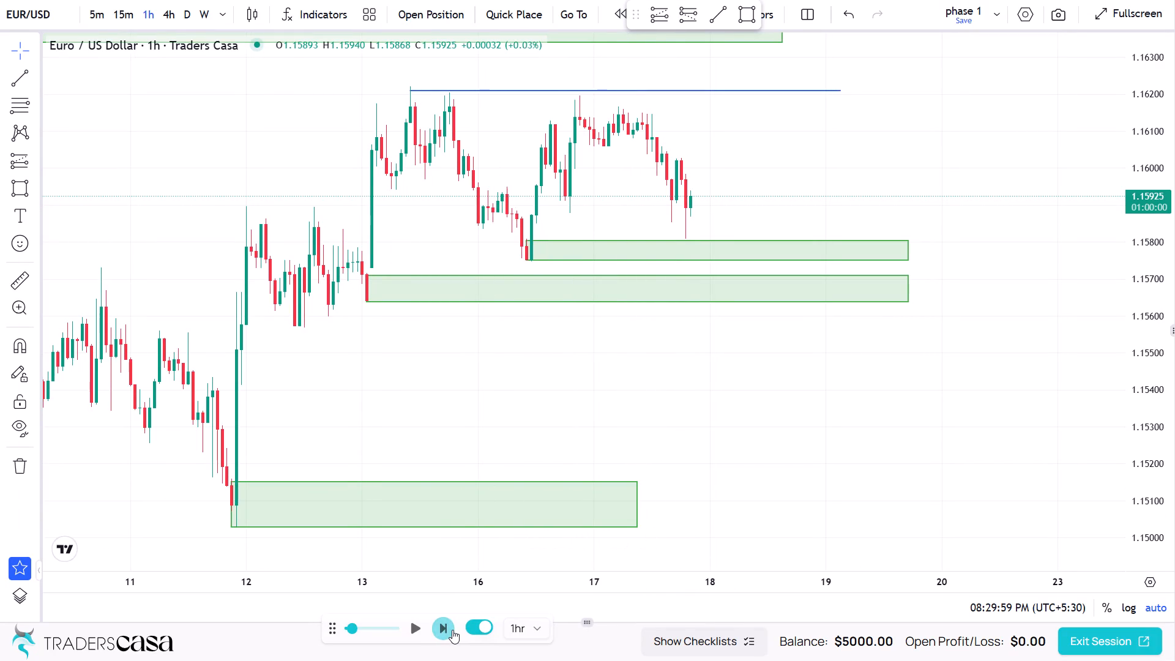
pyautogui.click(452, 630)
pyautogui.click(452, 630)
pyautogui.doubleClick(452, 630)
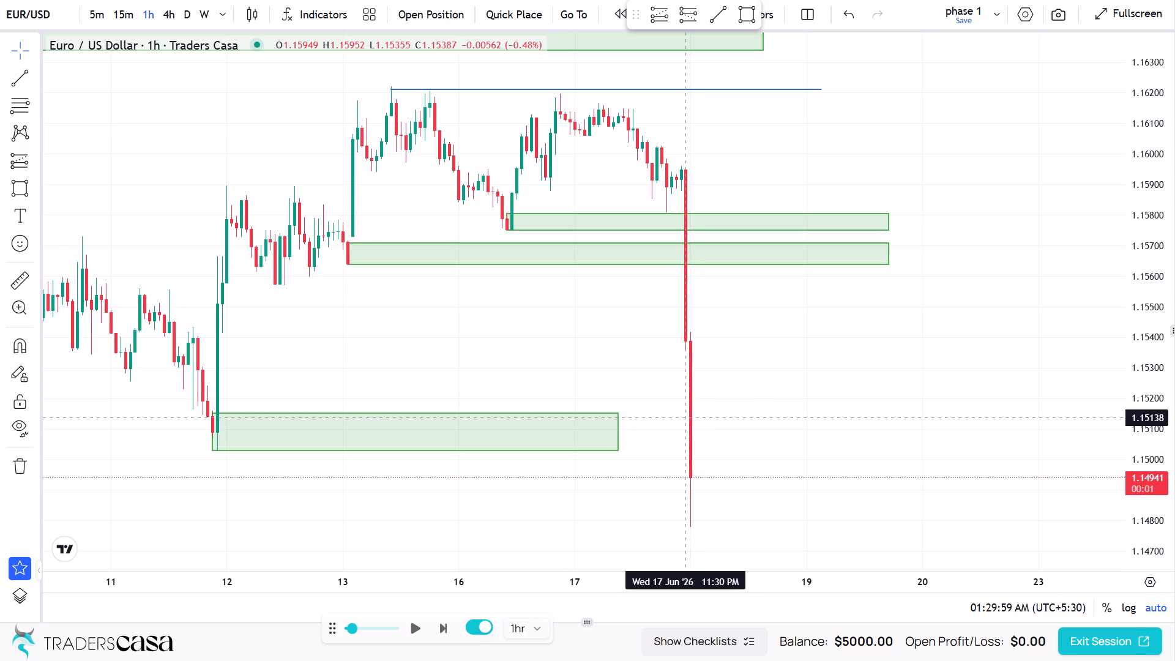
# Switch the chart to the 15-minute timeframe.
pyautogui.click(136, 26)
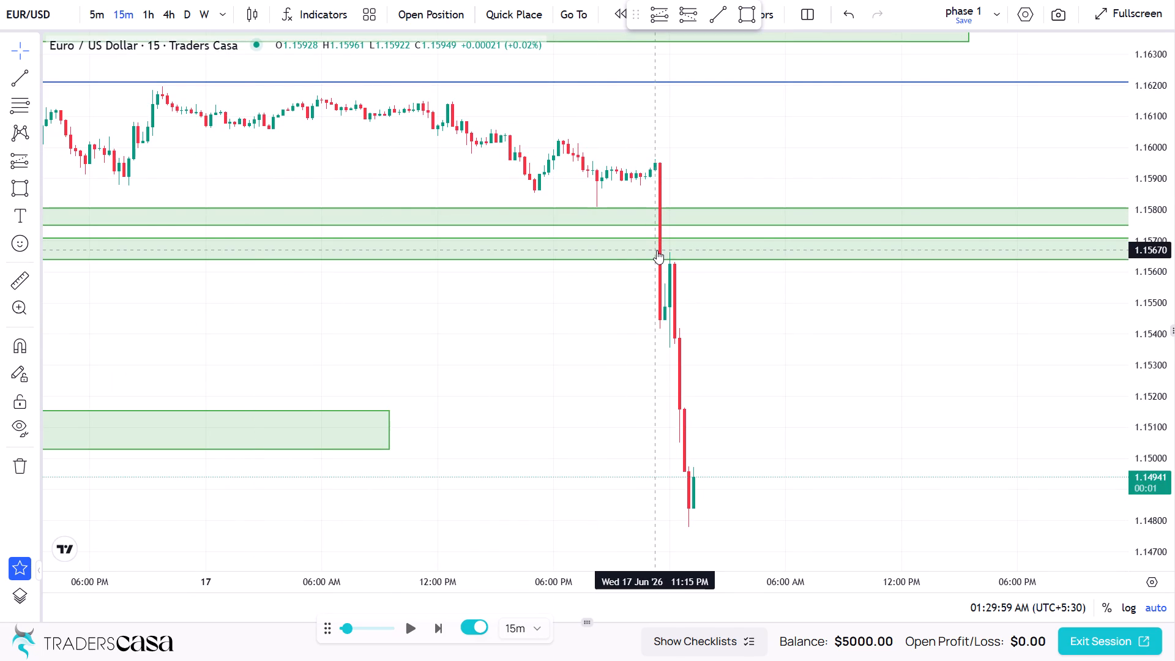
# Place a short position drawing at 18 June 12:15 AM with entry about 1.15495, stop about 1.15673 and target about 1.14996.
pyautogui.scroll(-4, 657, 253)
pyautogui.scroll(6, 674, 250)
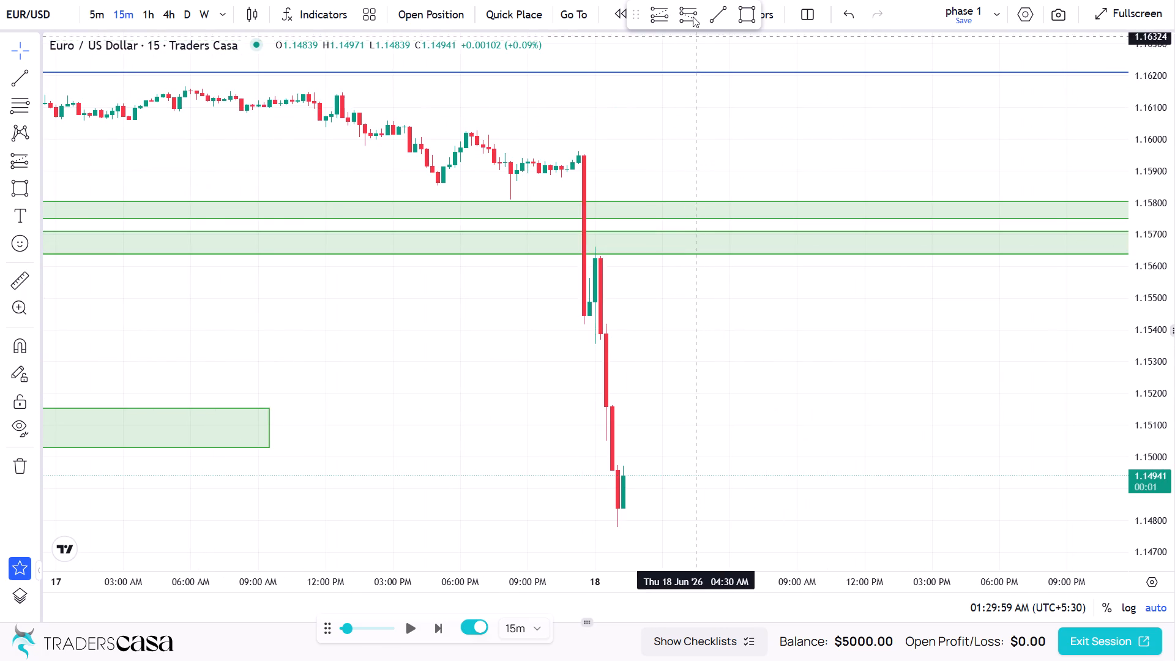
pyautogui.click(693, 16)
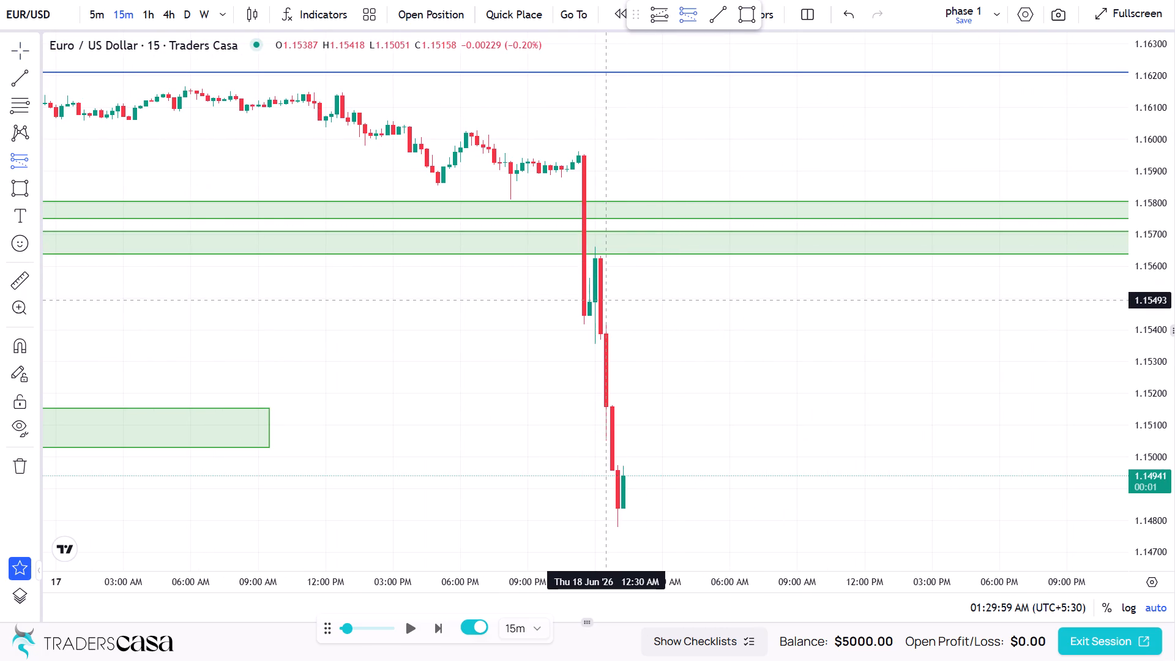
pyautogui.click(602, 299)
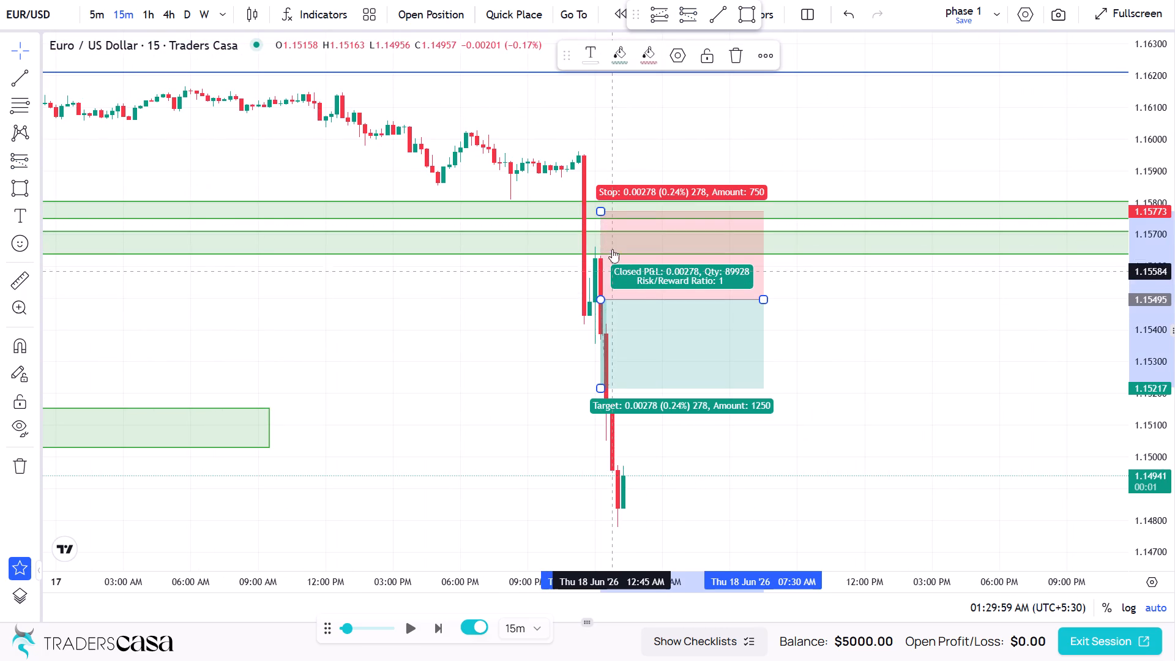
pyautogui.moveTo(600, 206); pyautogui.dragTo(599, 243)
pyautogui.moveTo(602, 387); pyautogui.dragTo(599, 450)
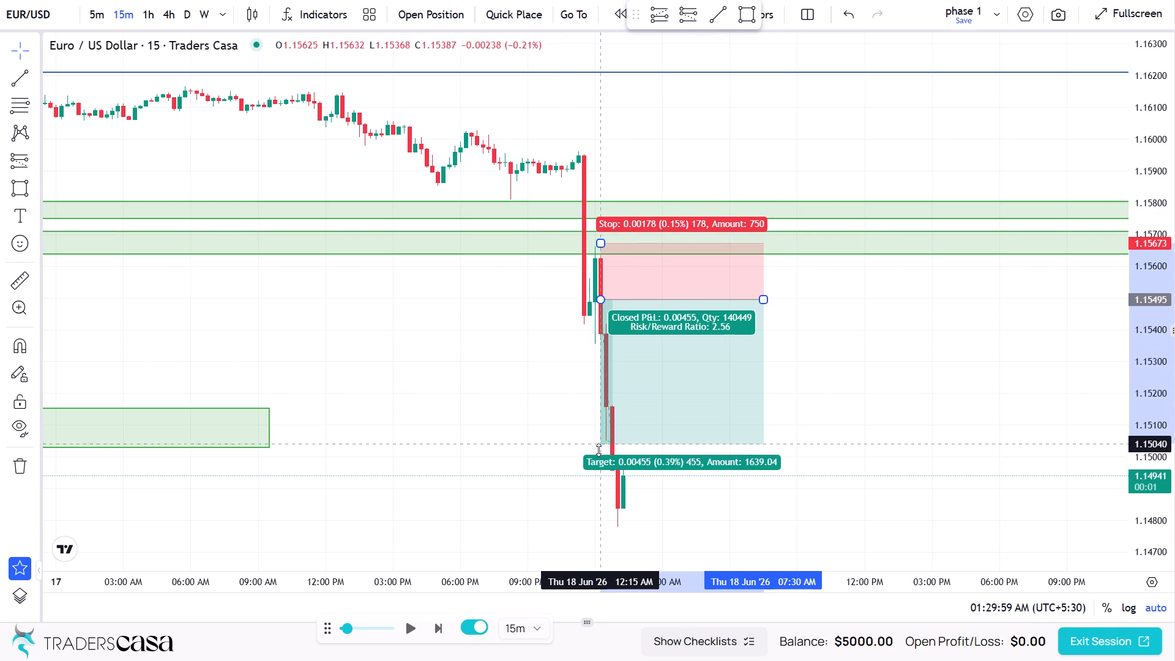
pyautogui.moveTo(599, 450); pyautogui.dragTo(597, 458)
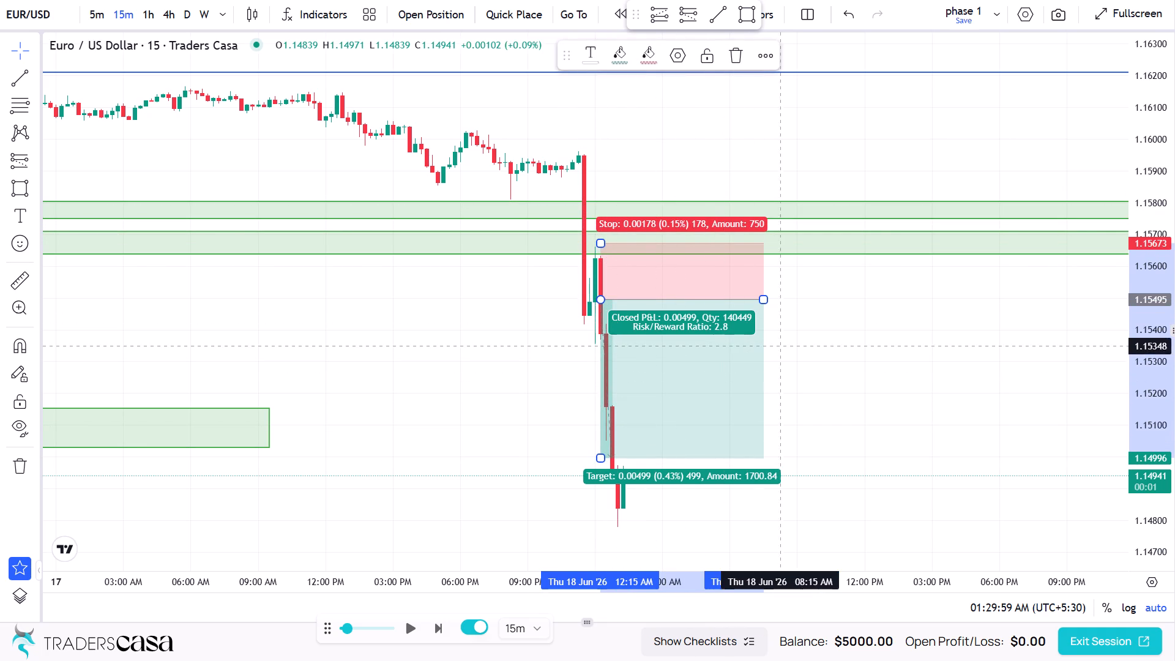
pyautogui.click(800, 321)
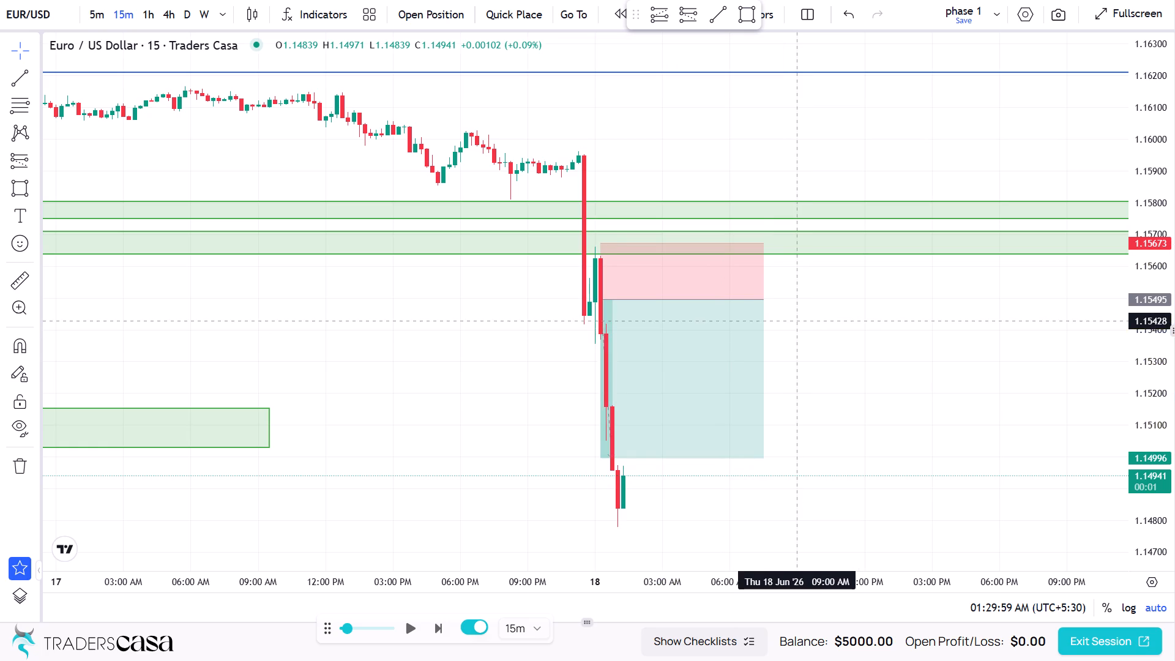
# Examine the 15-minute price action from 12 to 18 June around the marked zones and the short position.
pyautogui.moveTo(453, 352); pyautogui.dragTo(660, 349)
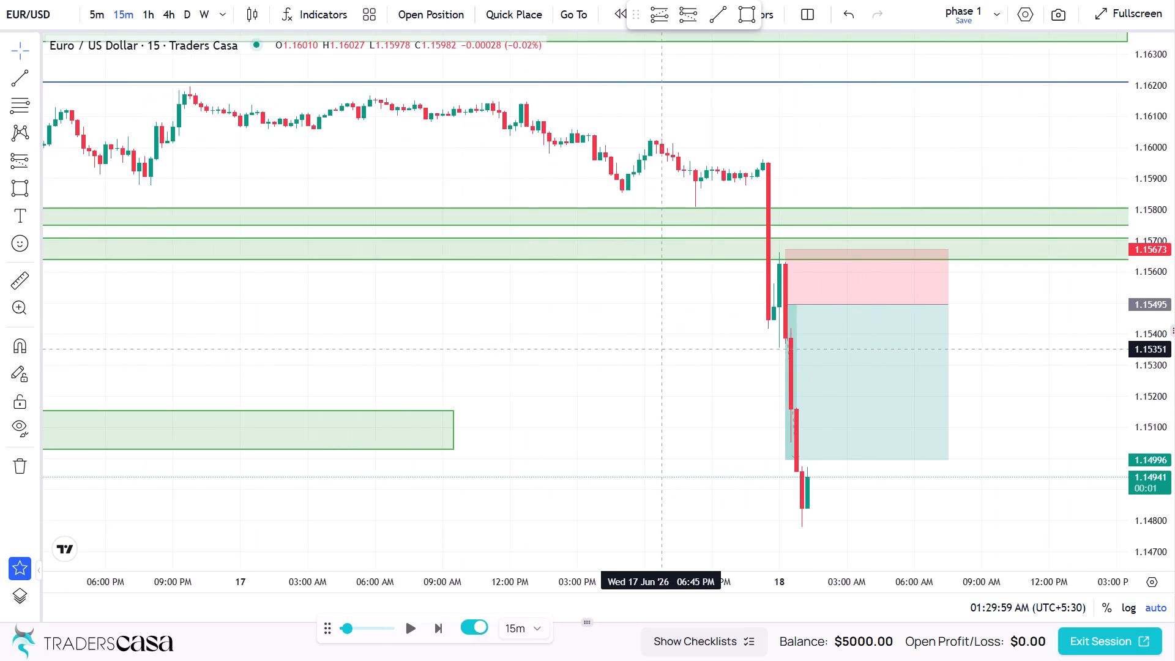
pyautogui.scroll(-8, 661, 349)
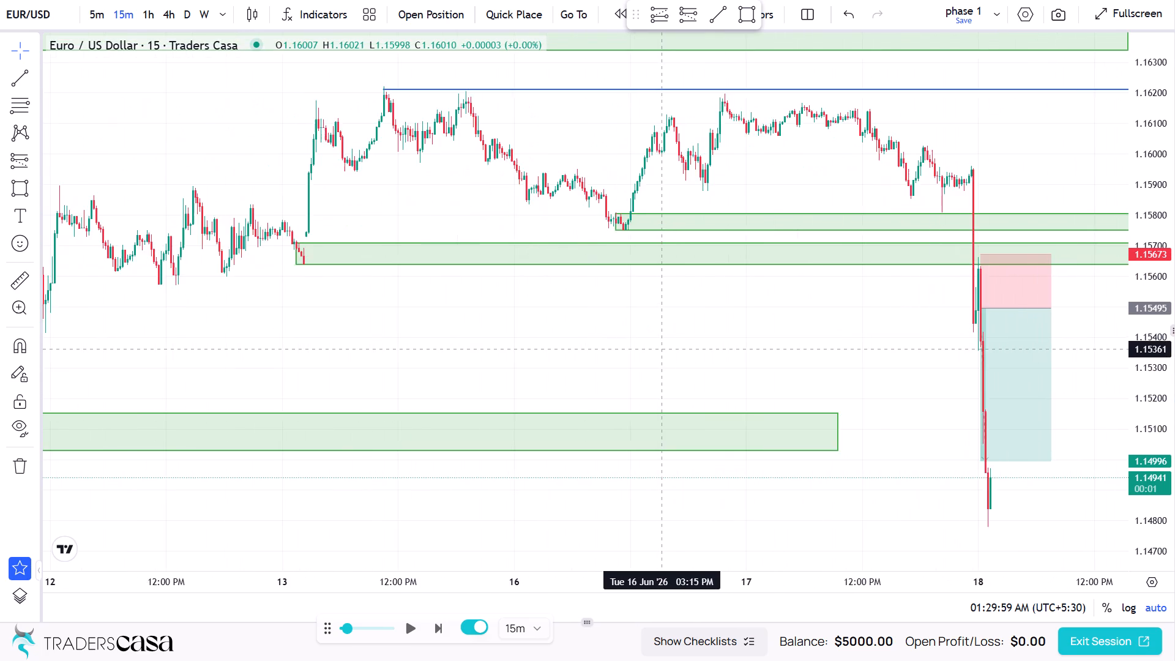
pyautogui.scroll(-4, 661, 349)
pyautogui.scroll(6, 661, 349)
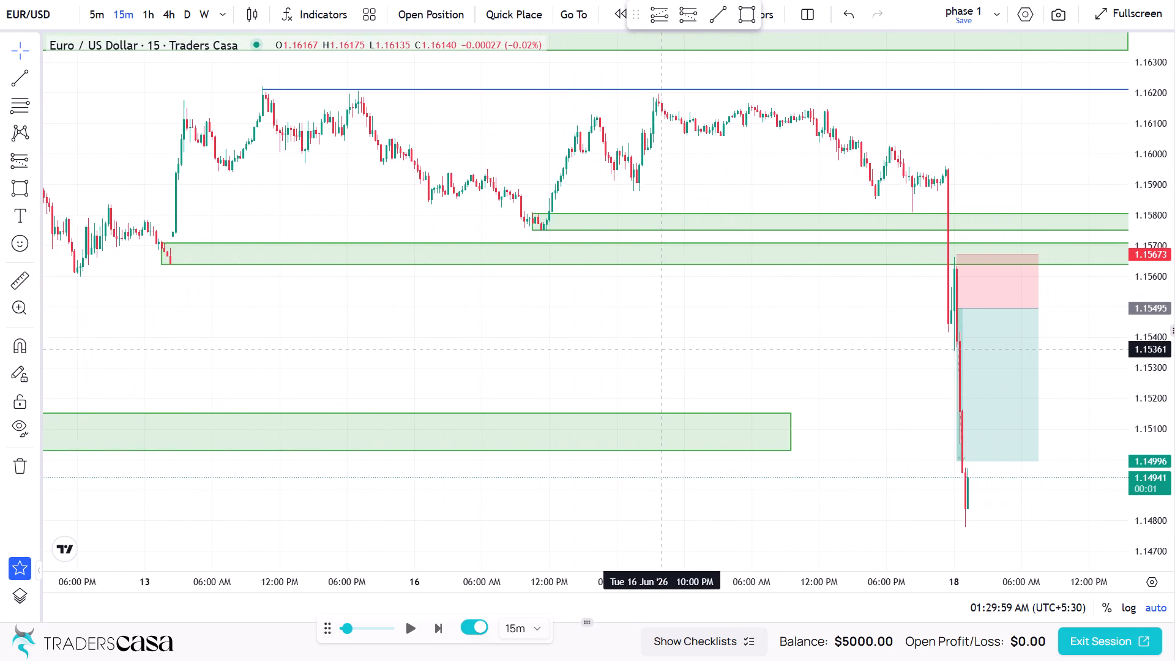
pyautogui.scroll(7, 661, 349)
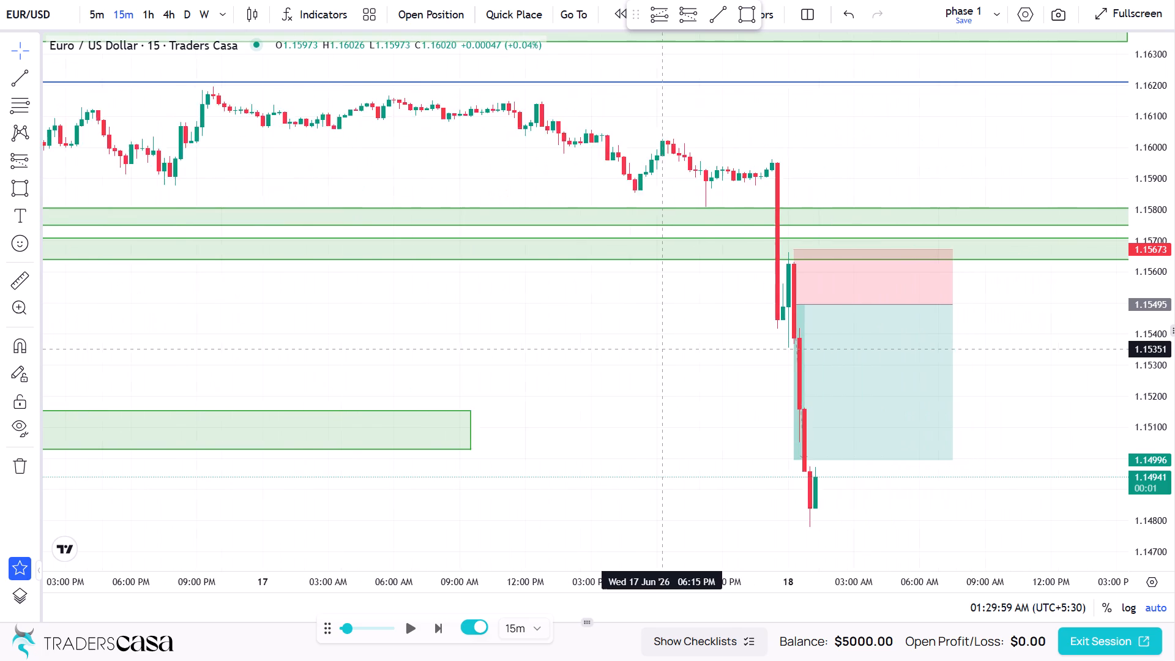
pyautogui.scroll(1, 661, 349)
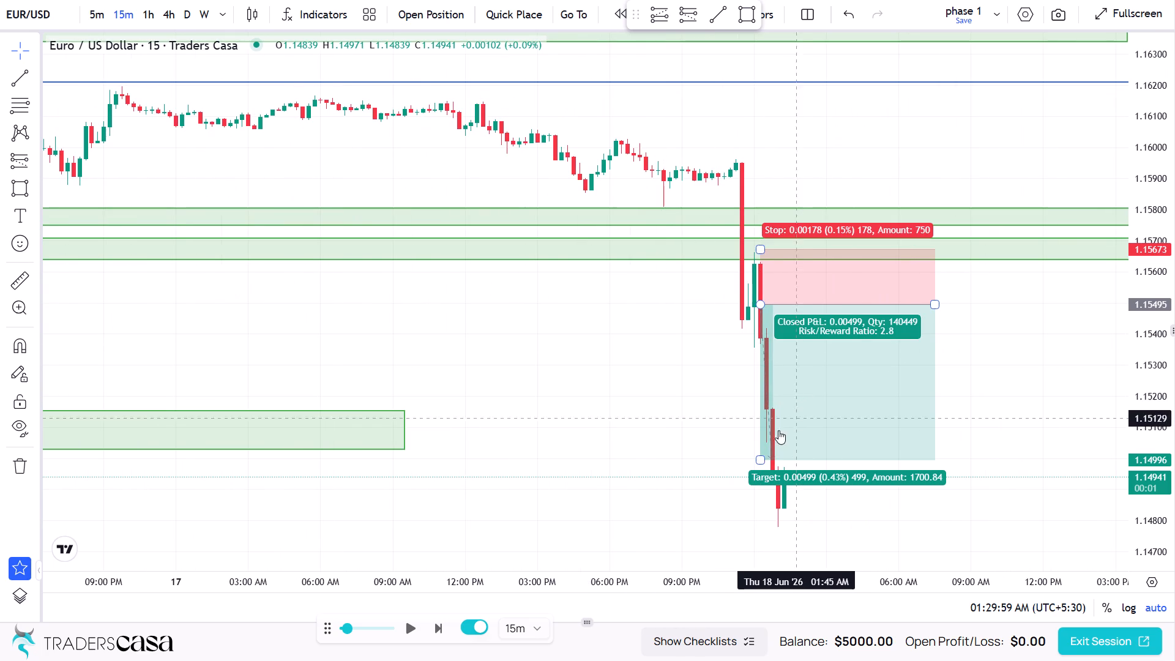
# Adjust the short position's target to about 1.15043, near the lower edge of the lowest green zone.
pyautogui.moveTo(761, 459); pyautogui.dragTo(761, 441)
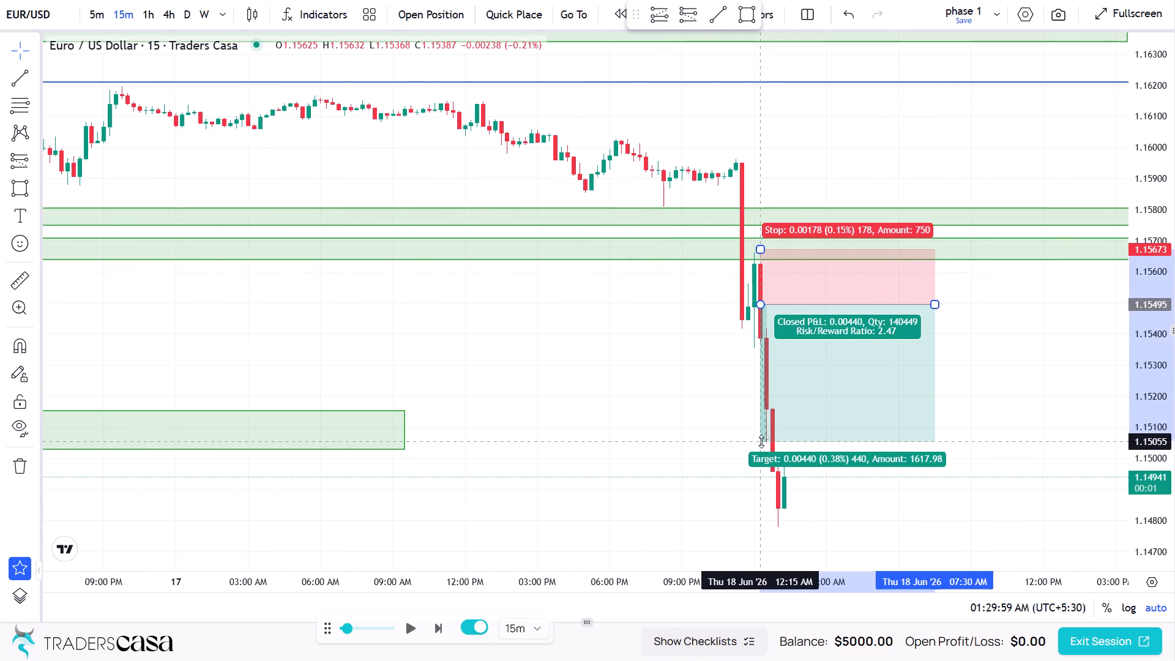
pyautogui.moveTo(761, 441); pyautogui.dragTo(760, 437)
pyautogui.moveTo(760, 437); pyautogui.dragTo(761, 445)
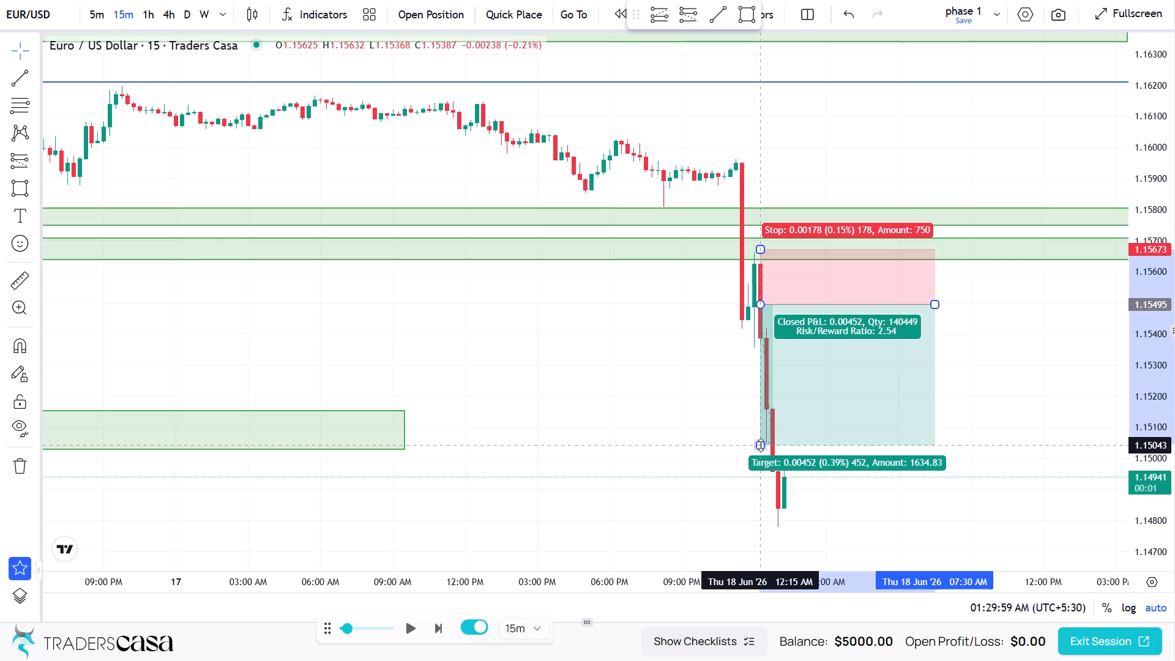
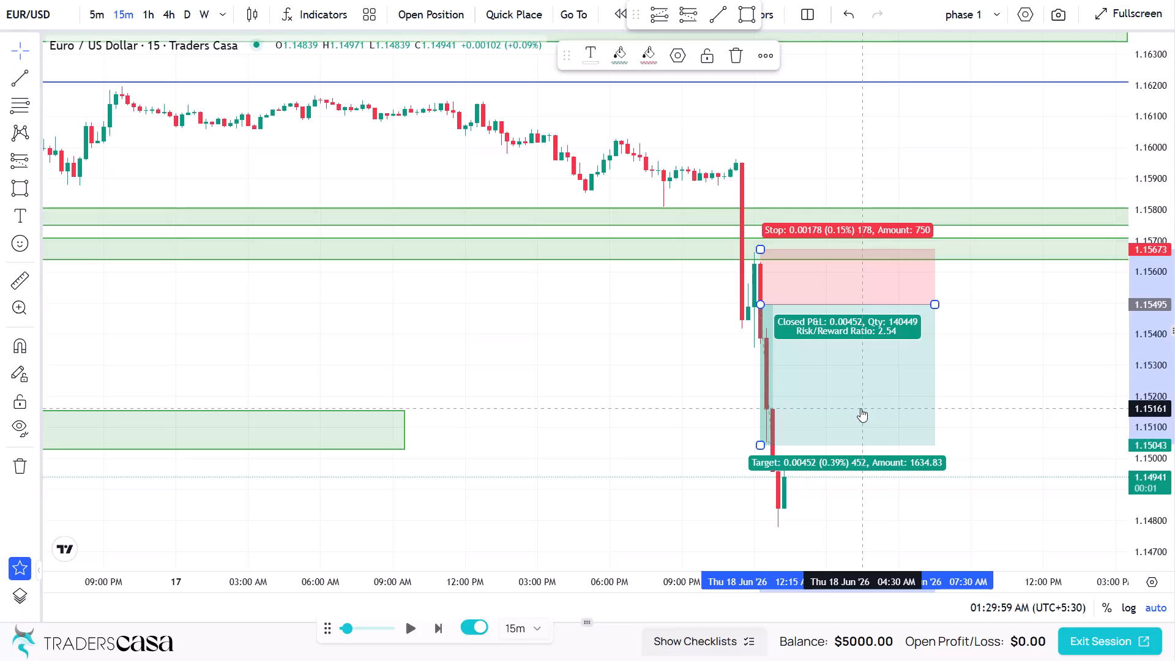
# Examine the 15-minute price action from 4 to 18 June around the marked zones and the short position.
pyautogui.moveTo(964, 339); pyautogui.dragTo(748, 432)
pyautogui.scroll(-2, 748, 433)
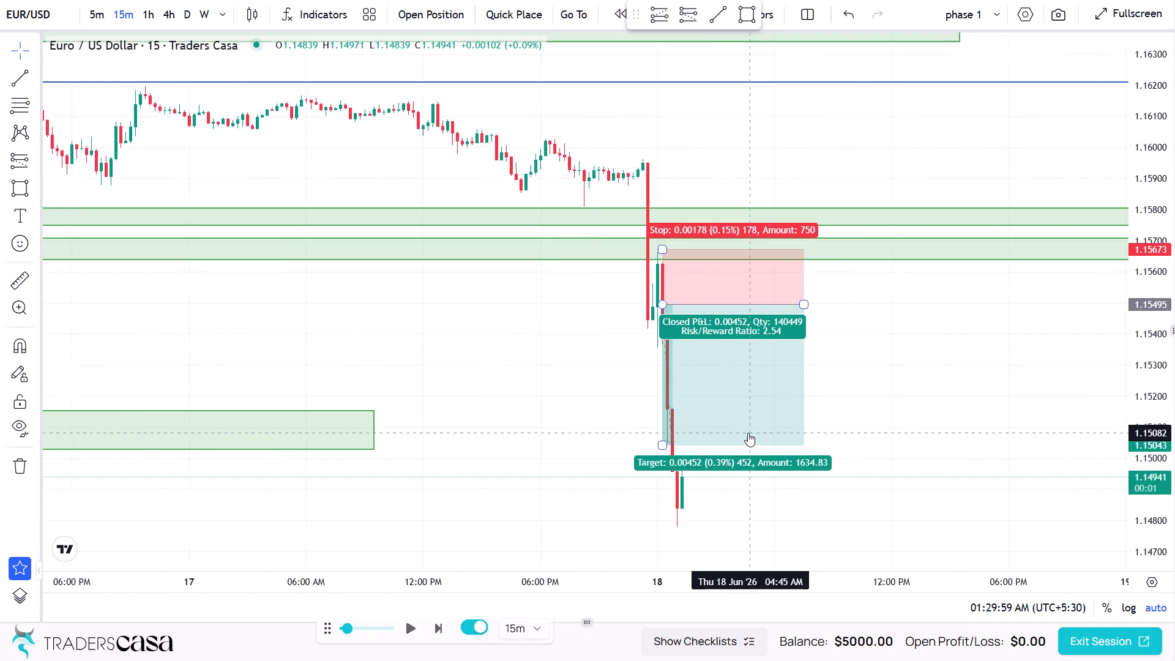
pyautogui.scroll(-3, 748, 433)
pyautogui.moveTo(769, 377); pyautogui.dragTo(737, 376)
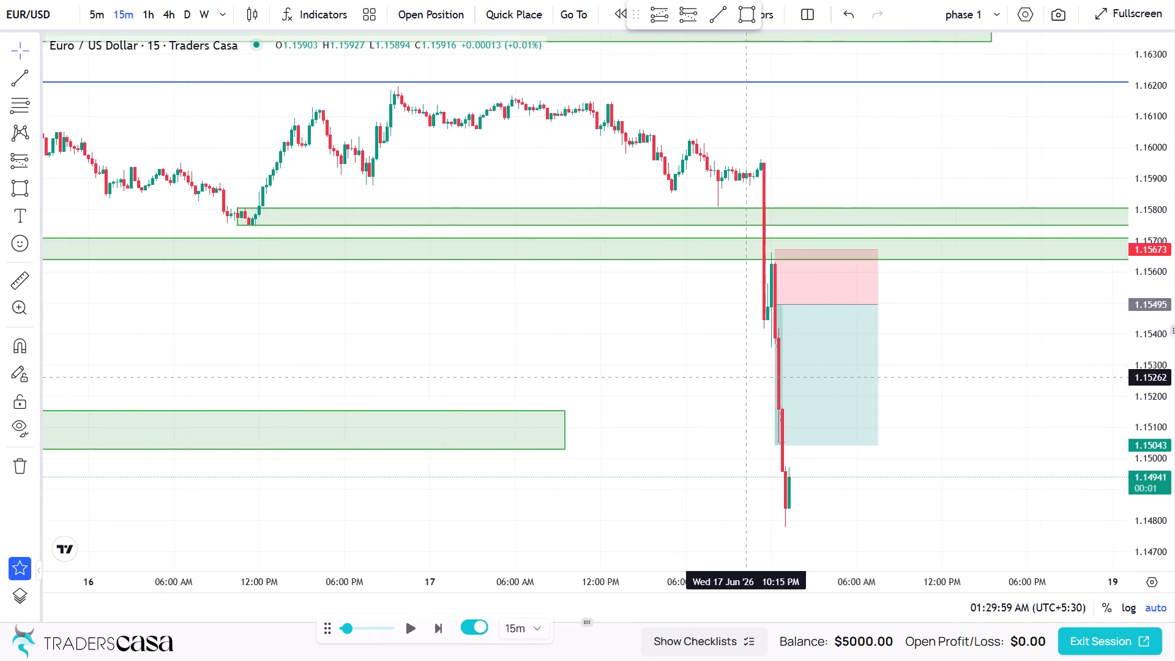
pyautogui.moveTo(737, 376); pyautogui.dragTo(593, 403)
pyautogui.scroll(-5, 698, 349)
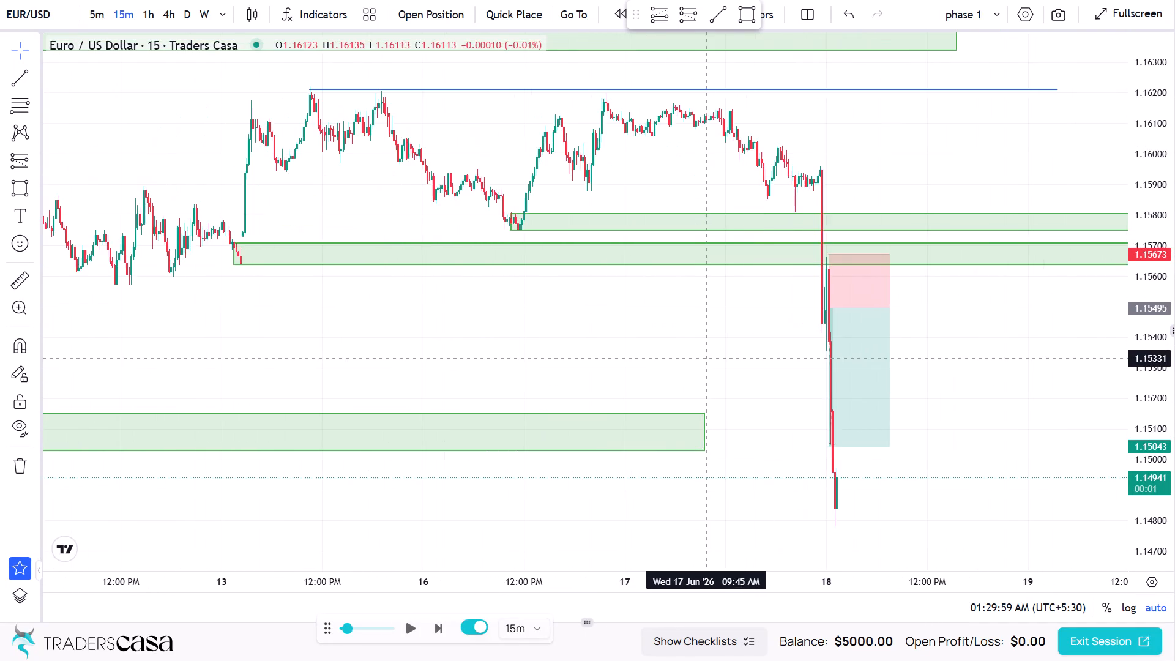
pyautogui.scroll(-8, 709, 359)
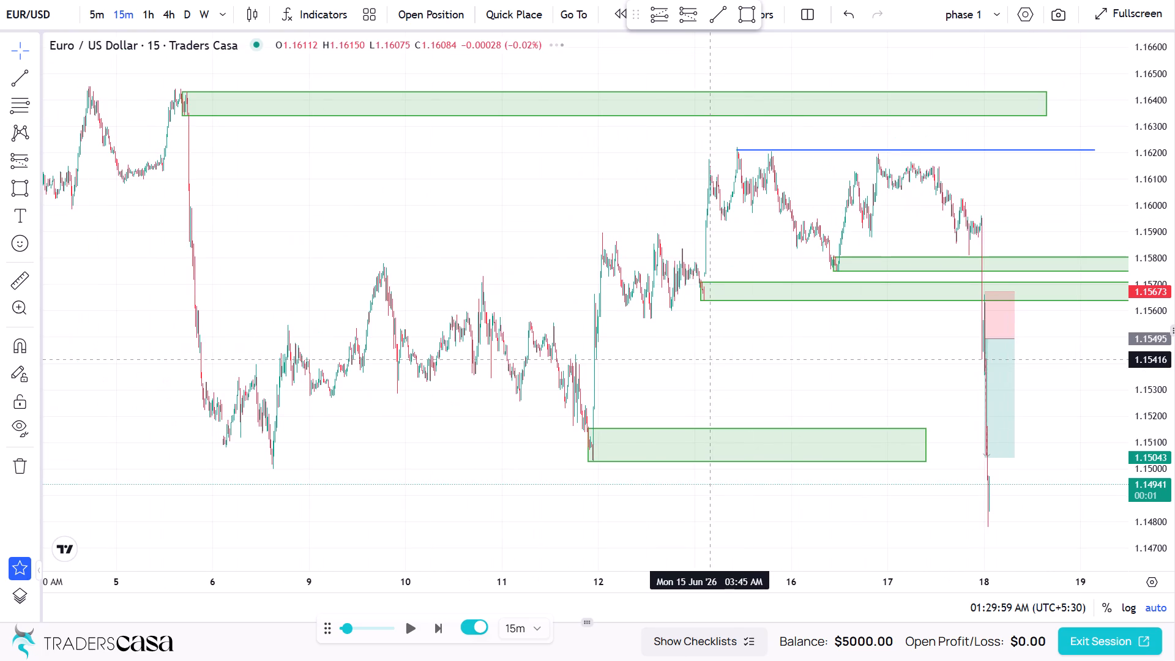
pyautogui.scroll(-1, 710, 359)
pyautogui.scroll(4, 710, 359)
pyautogui.scroll(-2, 710, 359)
pyautogui.scroll(4, 710, 360)
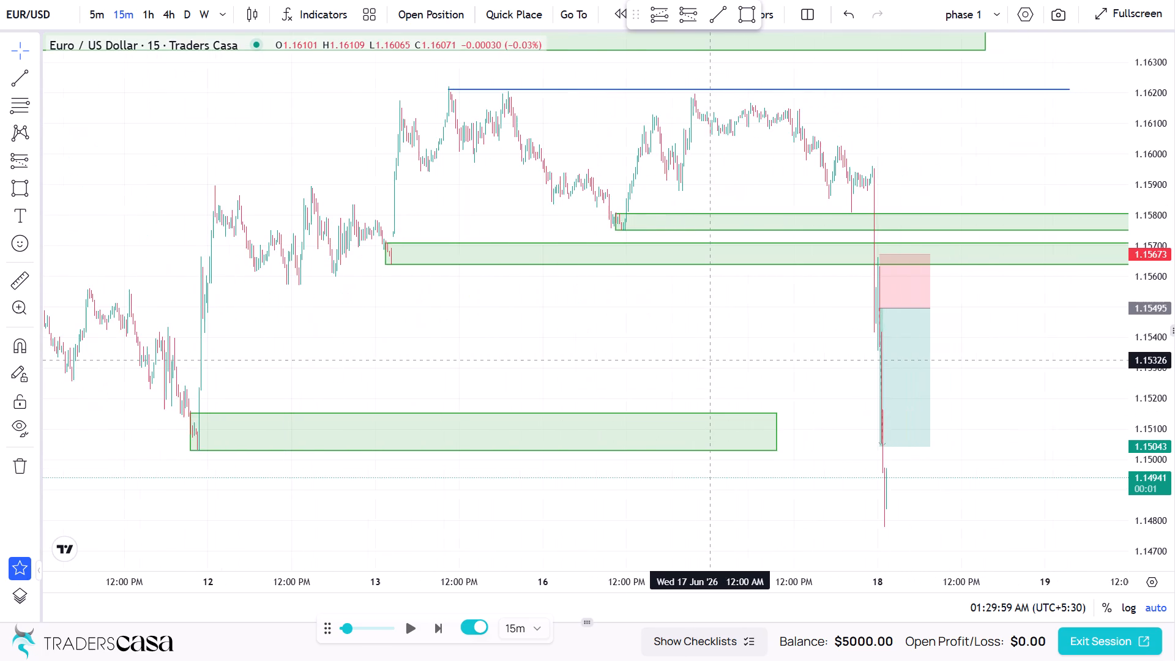
pyautogui.scroll(4, 710, 360)
pyautogui.scroll(-1, 710, 360)
pyautogui.scroll(6, 710, 360)
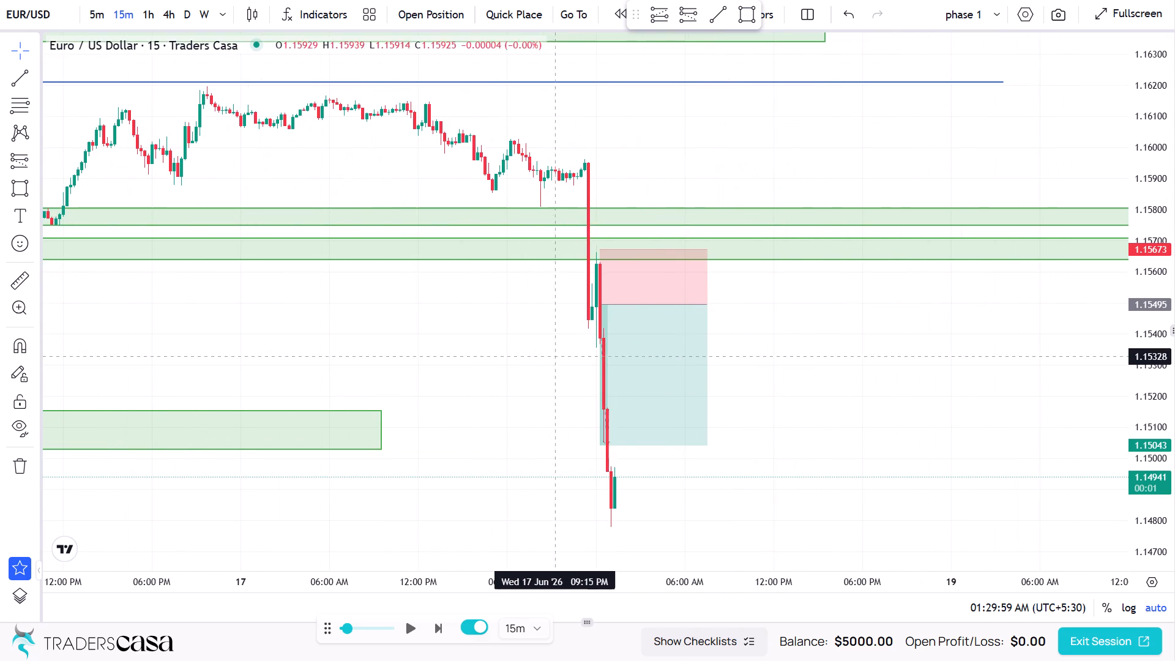
pyautogui.scroll(2, 482, 348)
pyautogui.scroll(-4, 482, 348)
# Extend the lowest green zone's later edge to about 18 June 5:15 PM, past the short position.
pyautogui.moveTo(482, 348); pyautogui.dragTo(640, 342)
pyautogui.scroll(1, 482, 348)
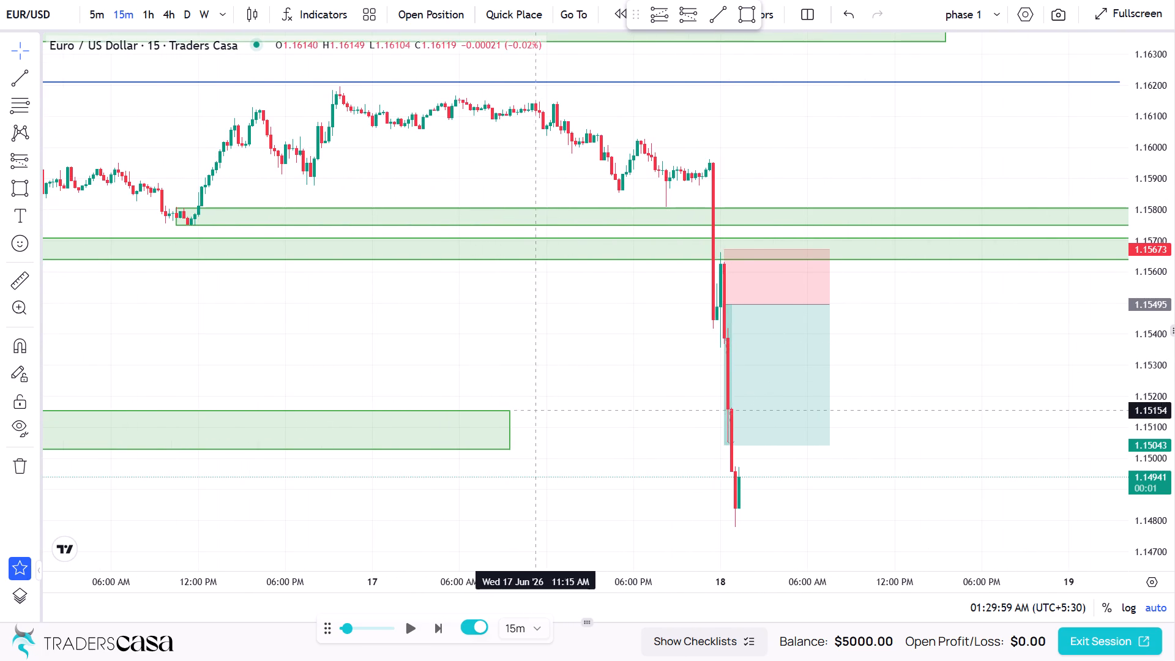
pyautogui.moveTo(511, 431); pyautogui.dragTo(974, 424)
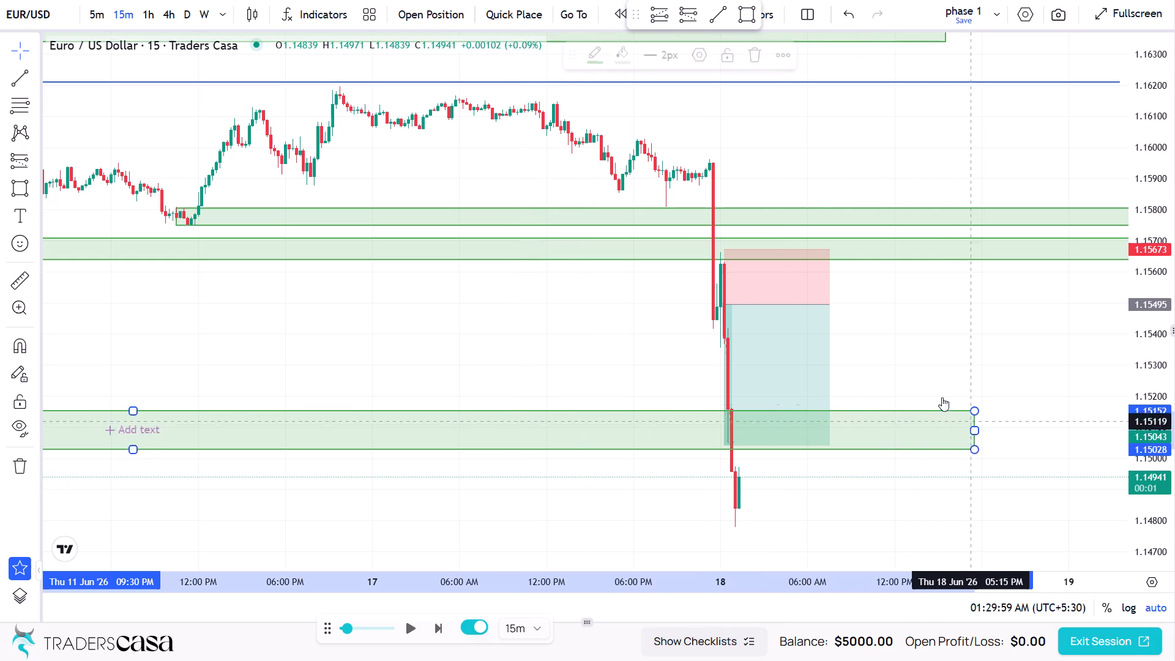
pyautogui.click(930, 369)
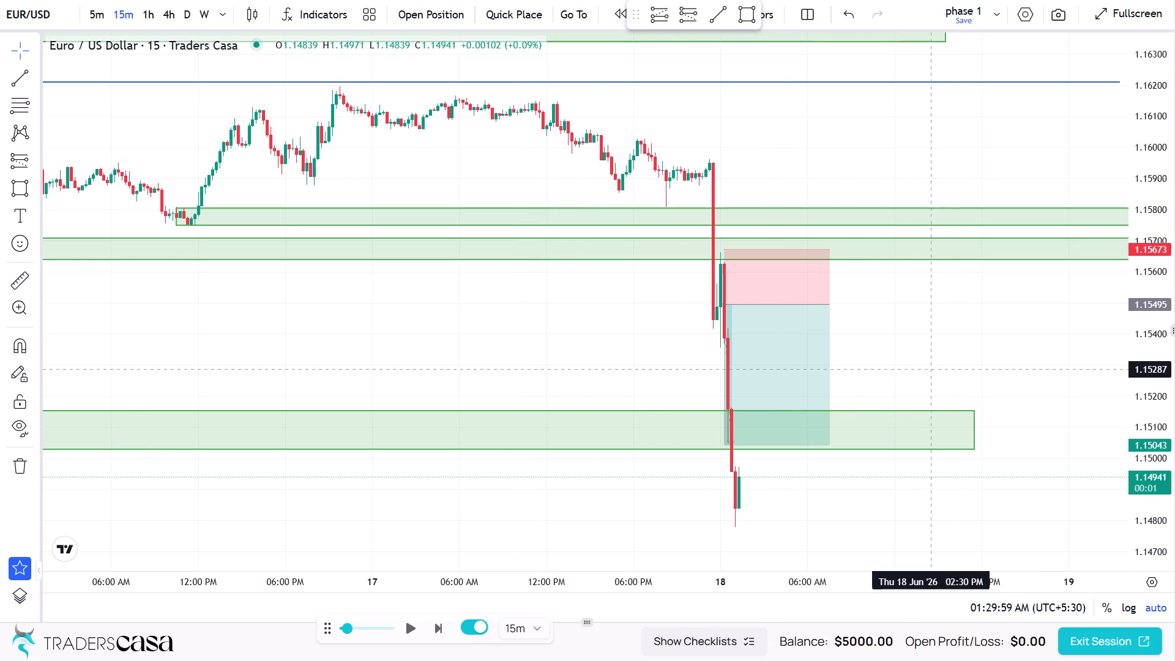
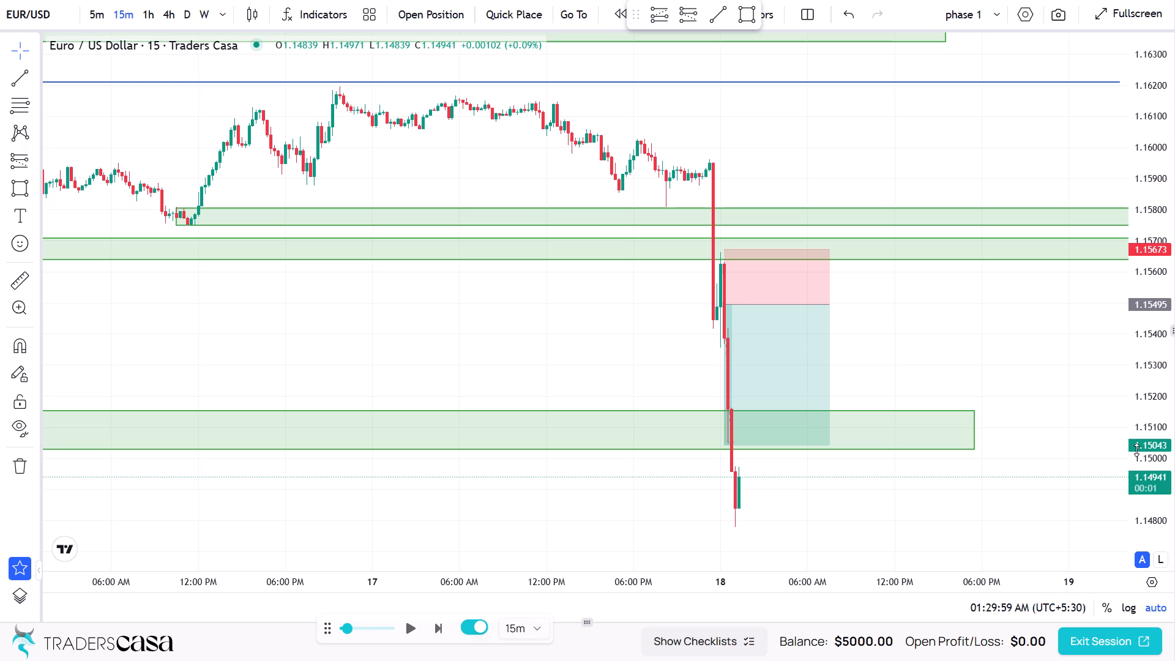
# Turn off automatic scaling of the chart's price axis.
pyautogui.click(1162, 612)
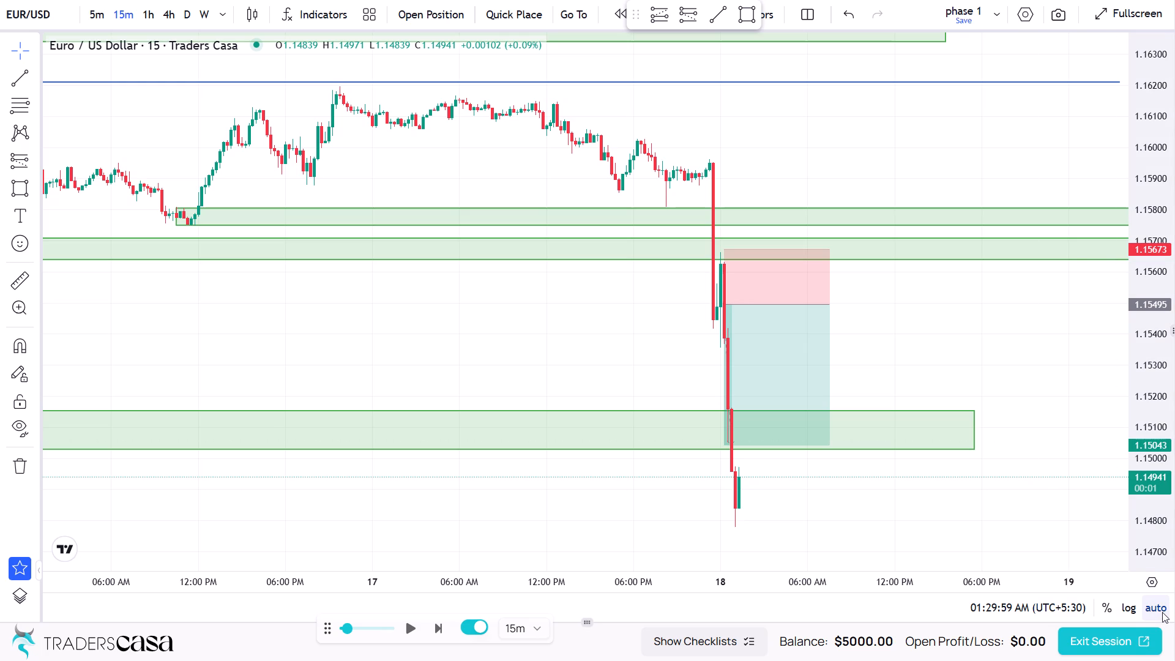
pyautogui.click(1162, 611)
pyautogui.click(1164, 608)
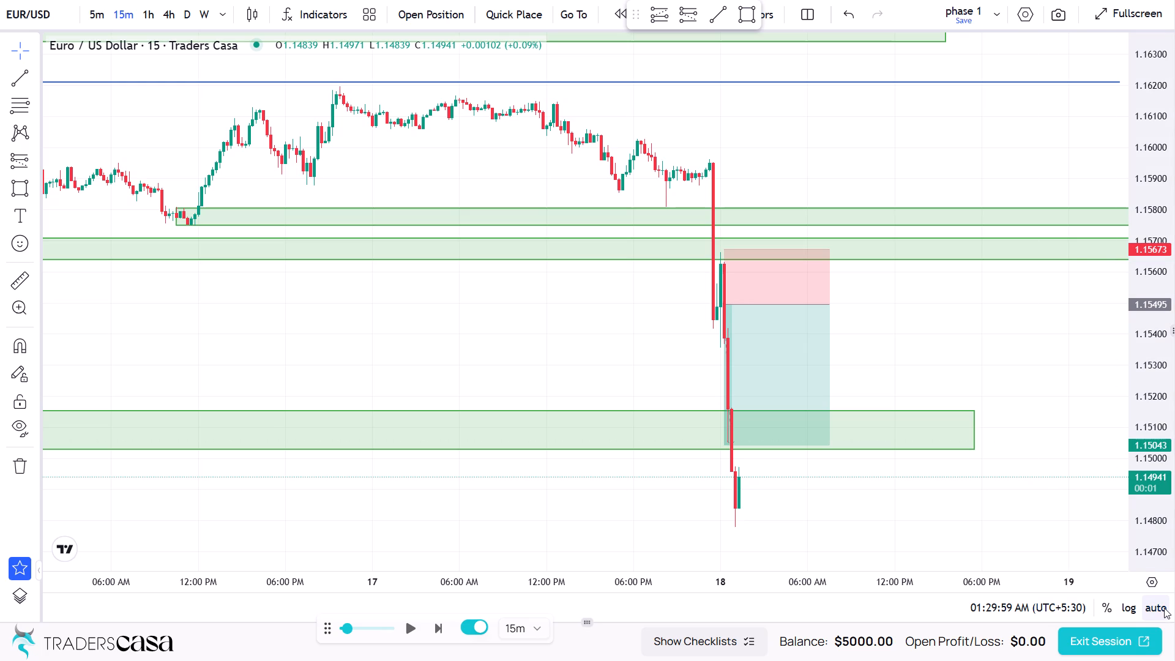
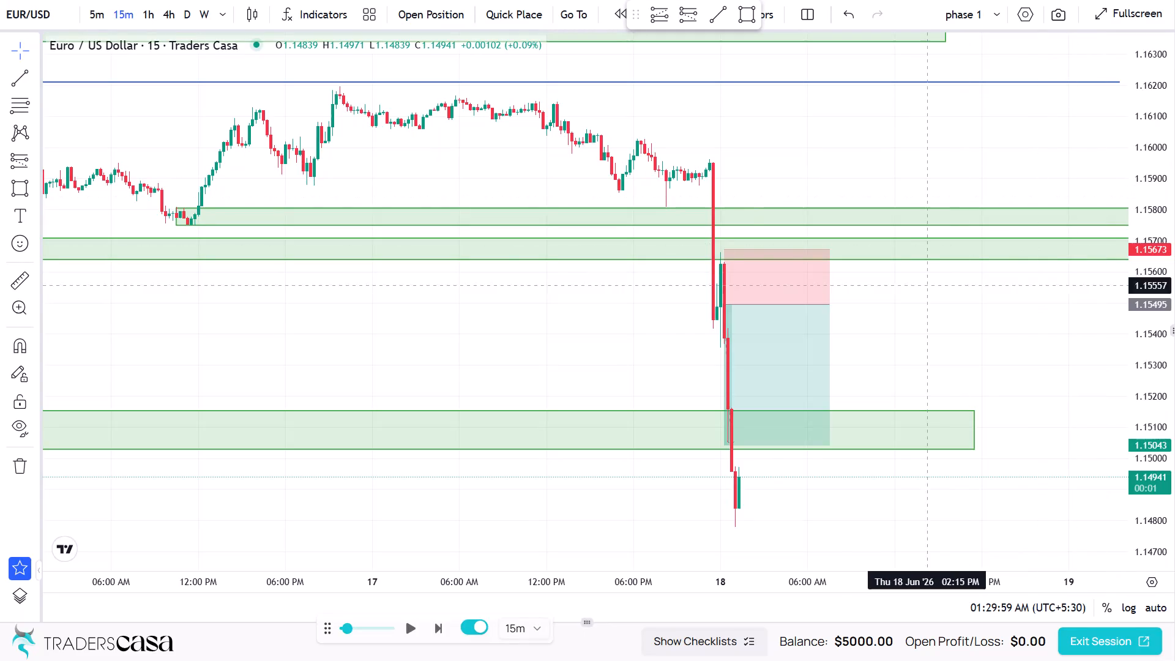
# Examine the 15-minute EUR/USD price action around the planned short position and the marked green zones.
pyautogui.scroll(-1, 915, 337)
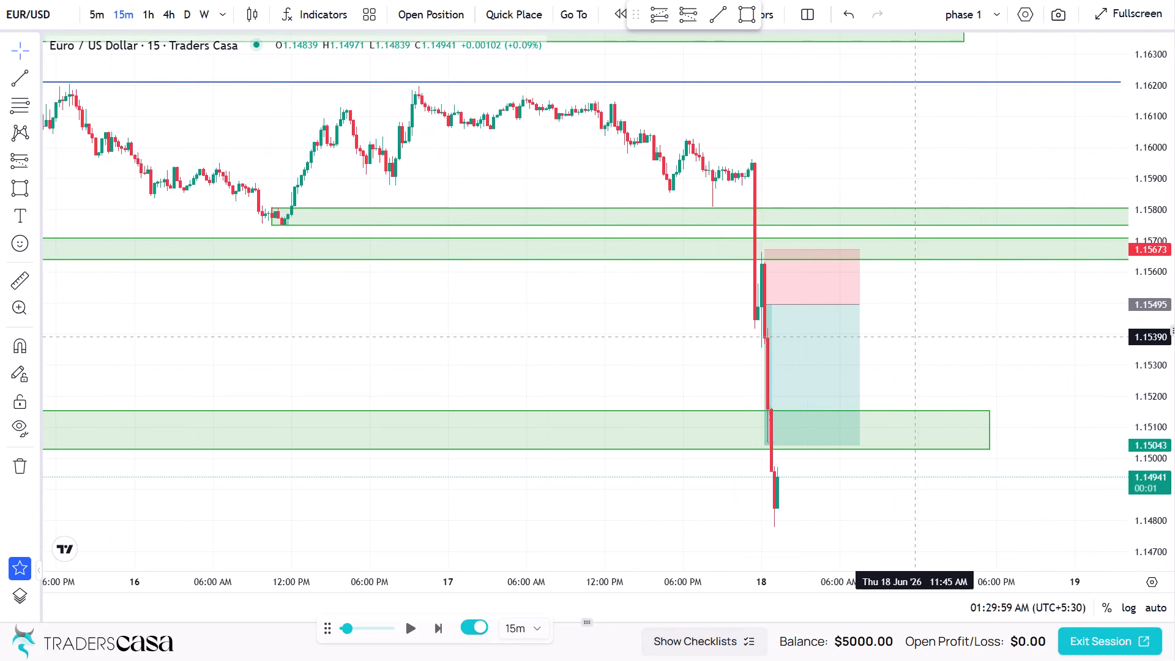
pyautogui.scroll(-6, 915, 337)
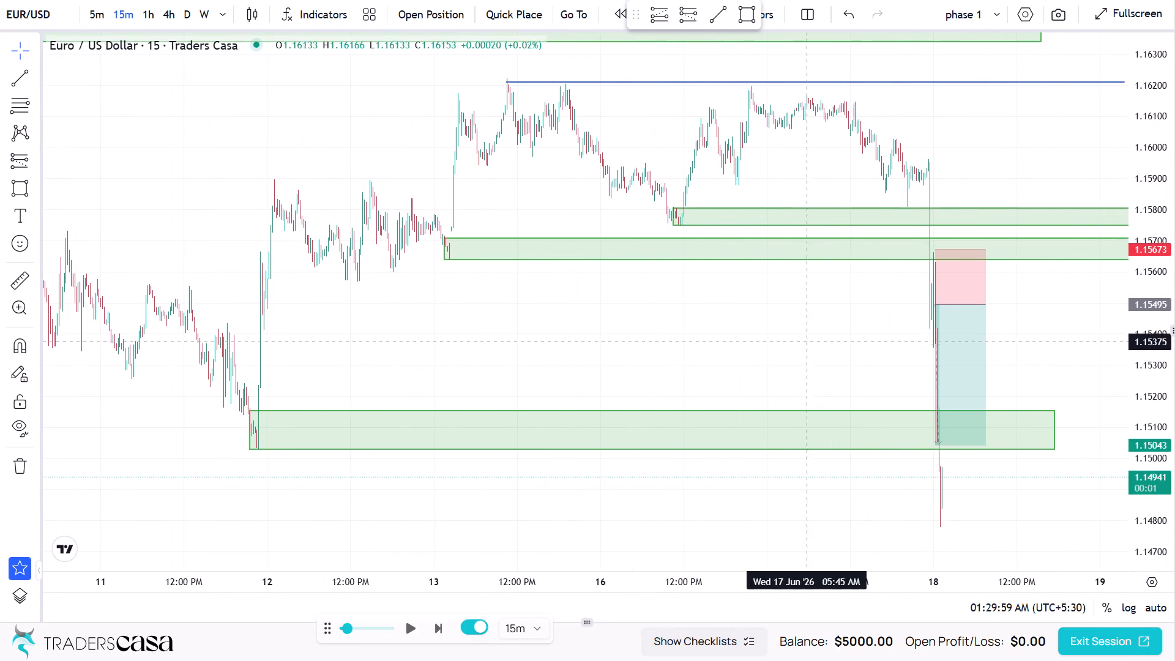
pyautogui.scroll(3, 740, 352)
pyautogui.scroll(-5, 740, 352)
pyautogui.scroll(5, 740, 352)
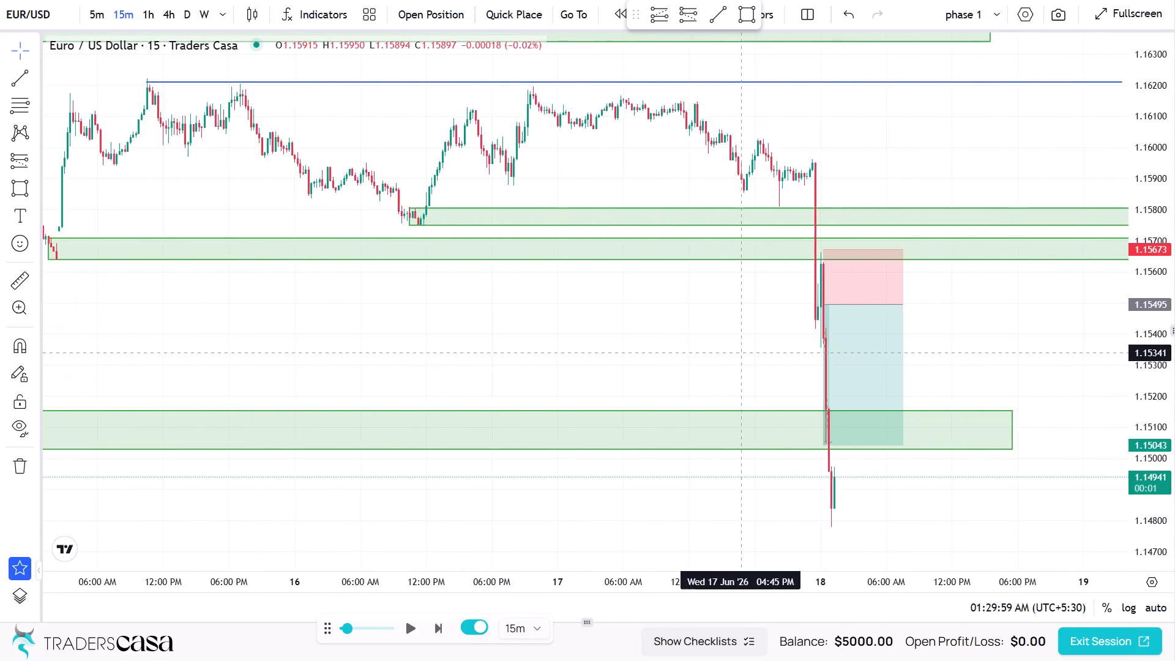
pyautogui.scroll(5, 740, 352)
pyautogui.scroll(-1, 740, 352)
pyautogui.scroll(2, 740, 352)
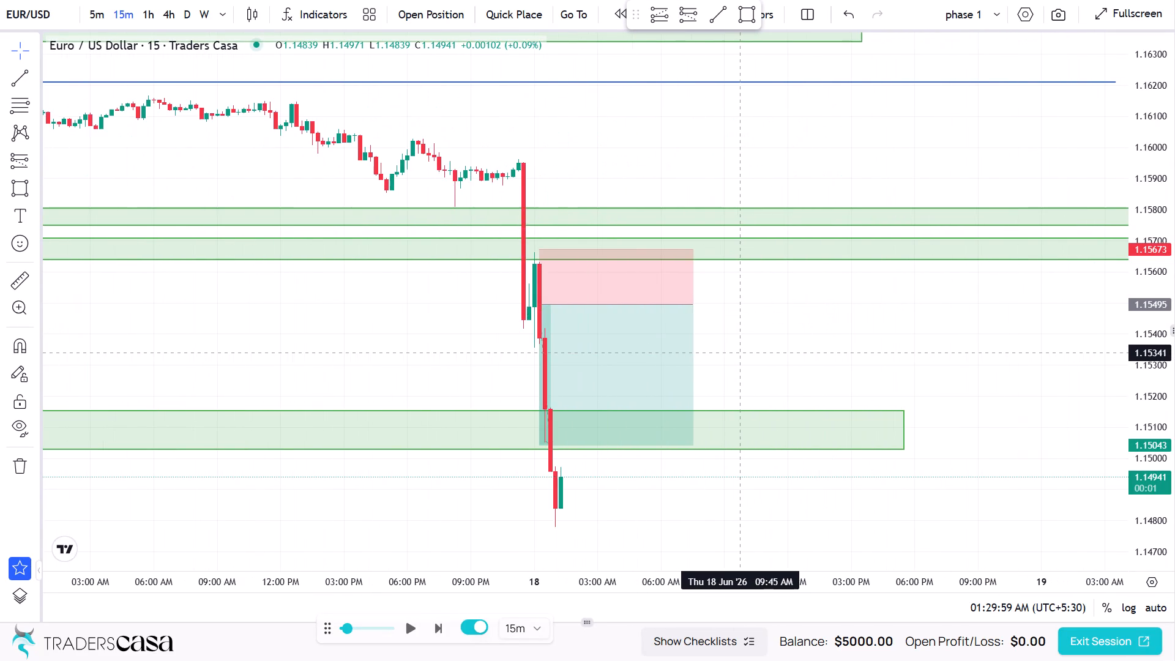
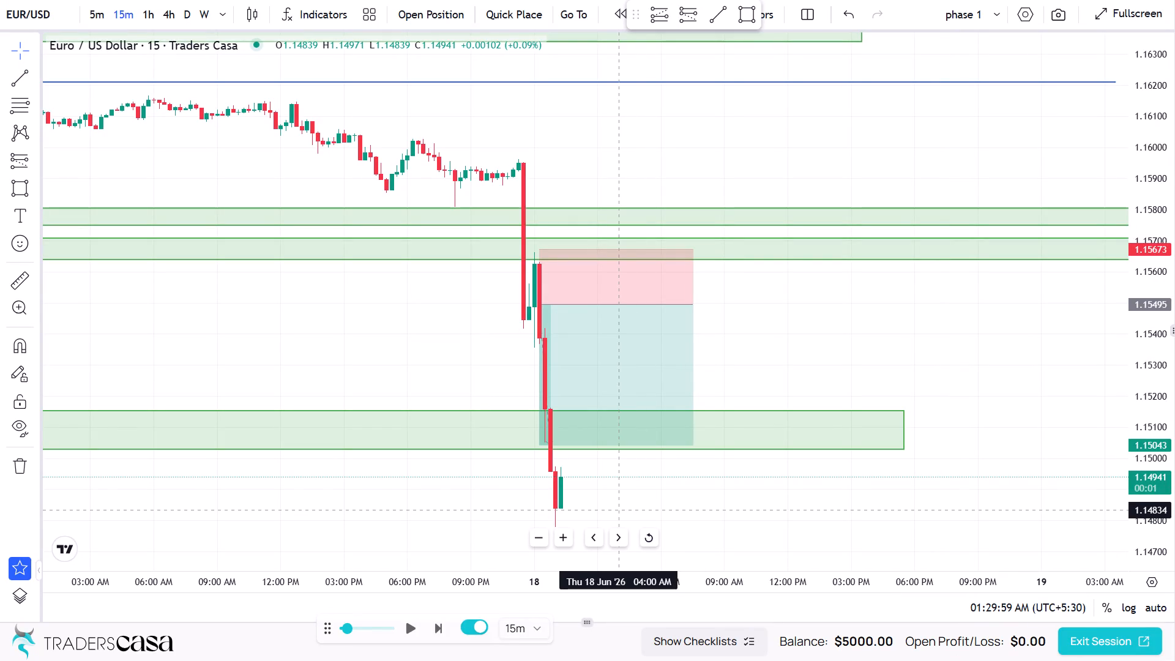
# Examine the 15-minute EUR/USD price history around the short position, the marked green zones and the blue level.
pyautogui.moveTo(747, 344); pyautogui.dragTo(876, 359)
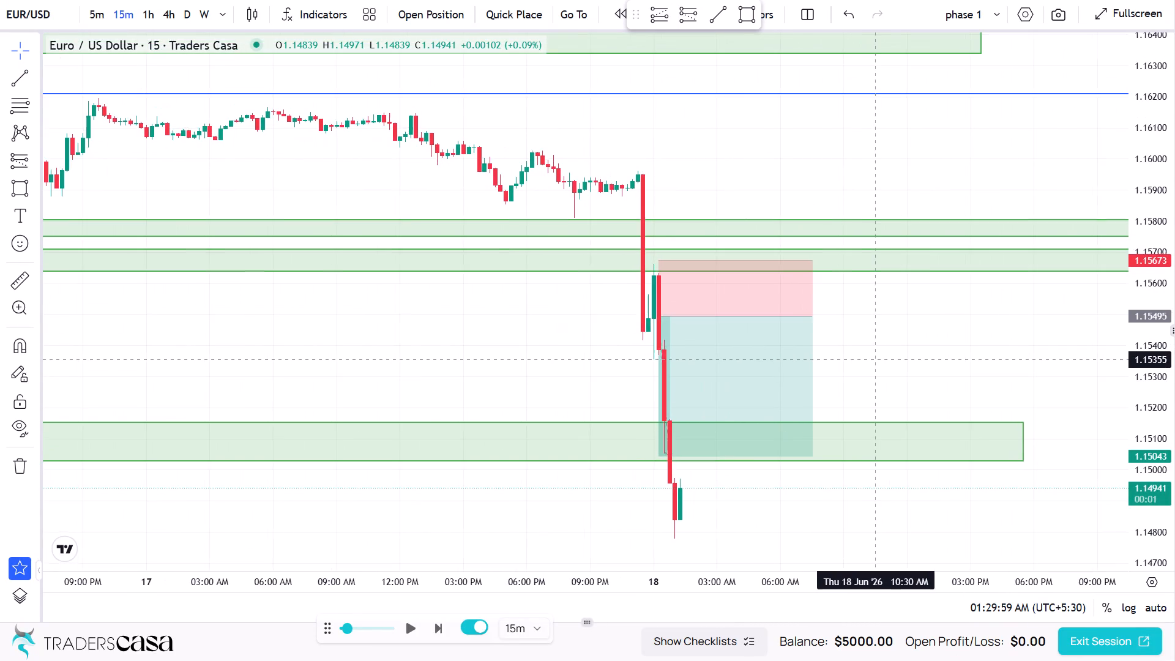
pyautogui.scroll(-2, 875, 365)
pyautogui.scroll(1, 873, 367)
pyautogui.scroll(-6, 873, 367)
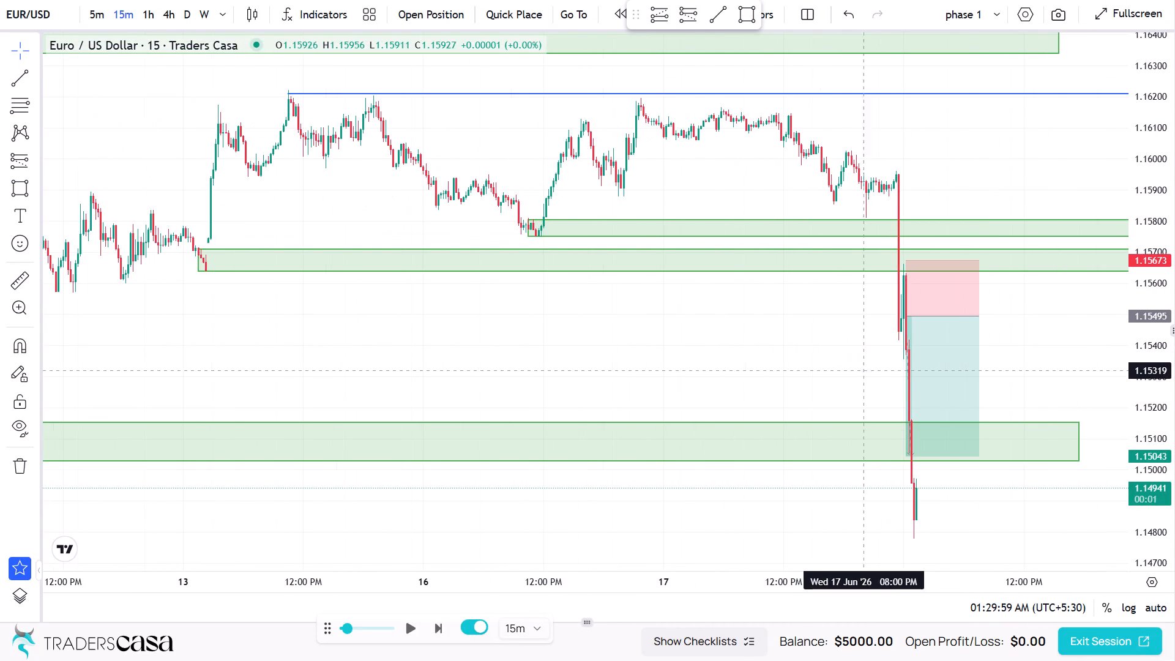
pyautogui.moveTo(684, 381); pyautogui.dragTo(505, 383)
pyautogui.scroll(-6, 504, 382)
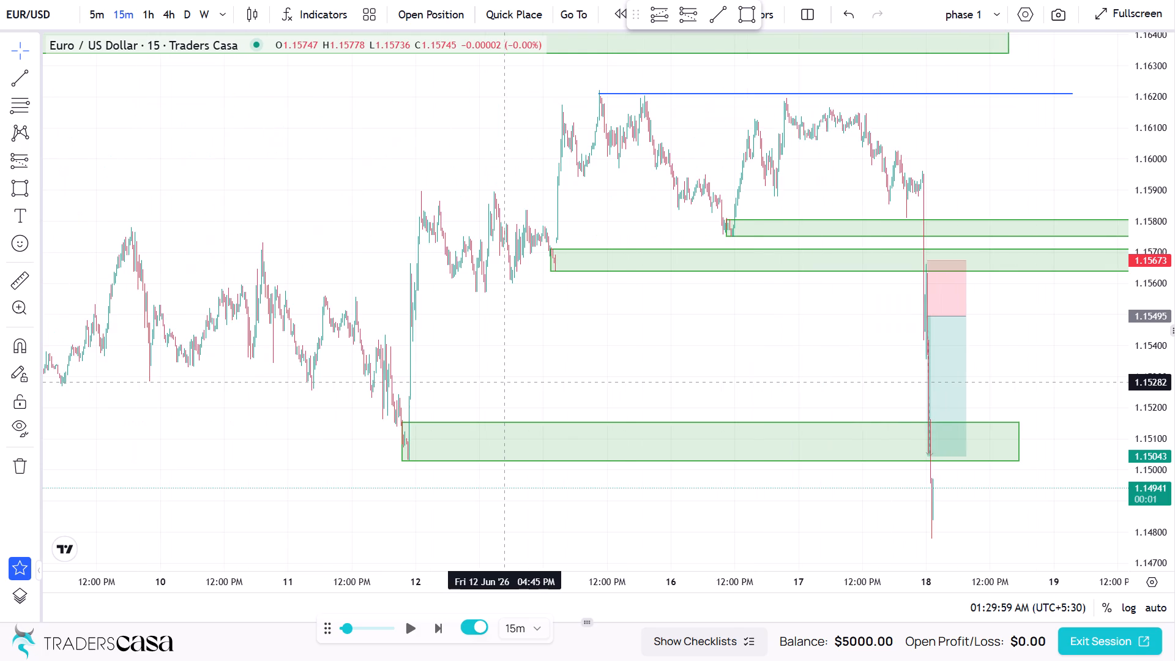
pyautogui.scroll(4, 504, 382)
pyautogui.scroll(-1, 504, 382)
pyautogui.scroll(4, 504, 382)
pyautogui.scroll(-6, 504, 382)
pyautogui.scroll(5, 504, 382)
pyautogui.scroll(-1, 504, 382)
pyautogui.scroll(2, 504, 382)
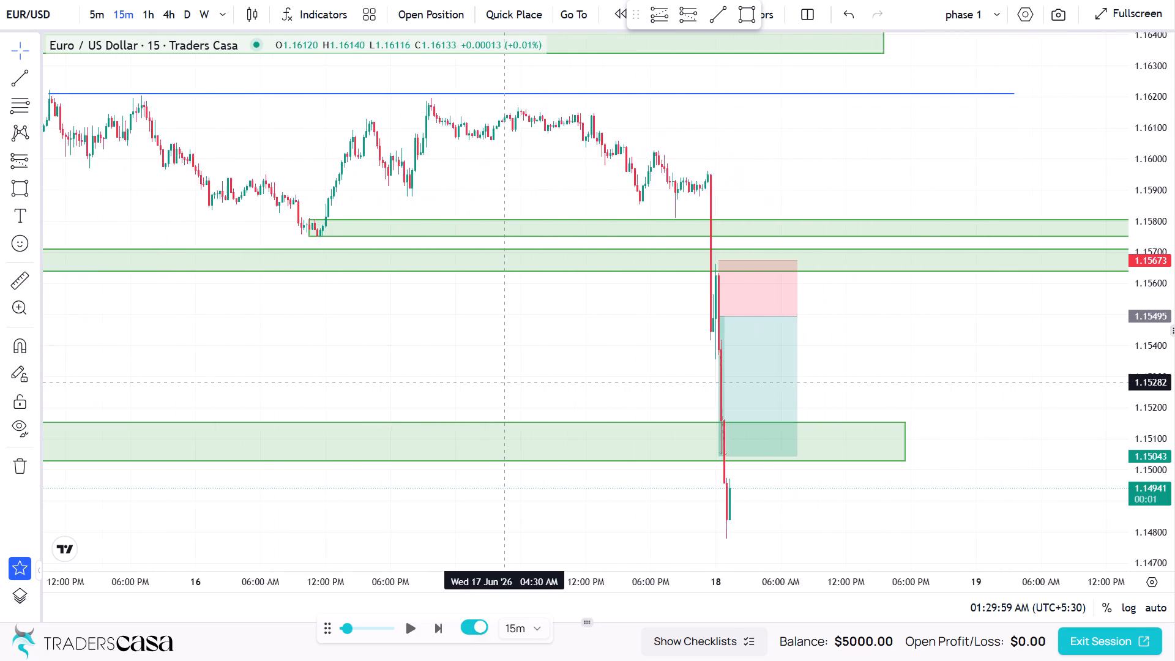
# Delete the short position drawing from the 15-minute EUR/USD chart.
pyautogui.scroll(5, 504, 382)
pyautogui.click(587, 381)
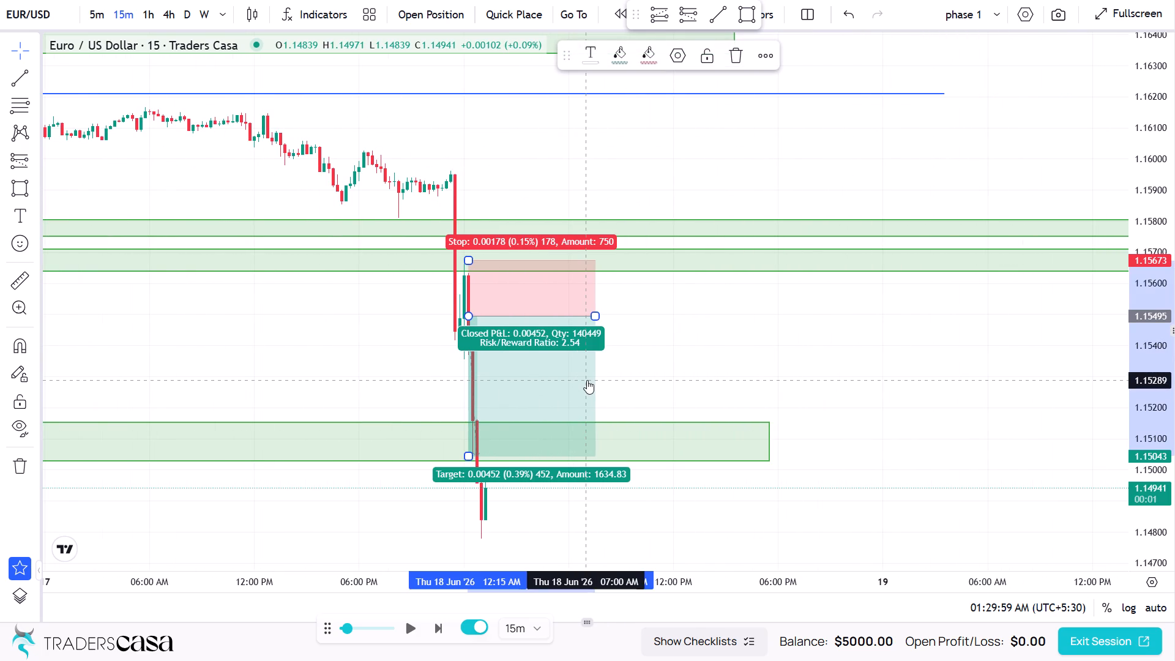
pyautogui.click(733, 60)
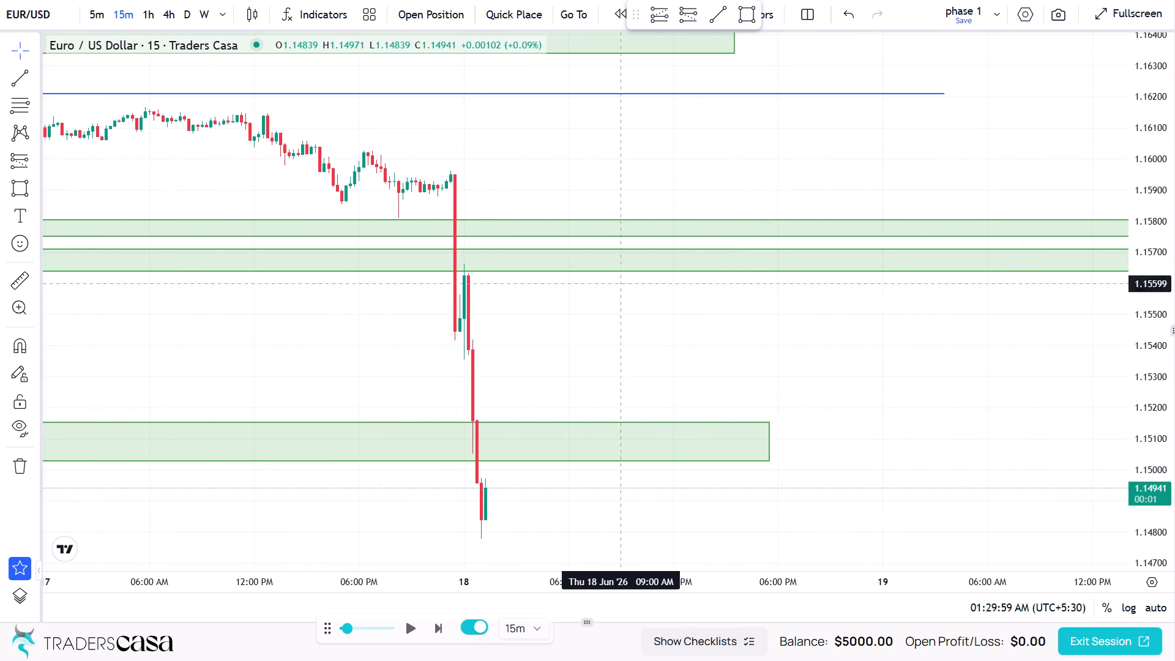
# Advance the EUR/USD replay in 15-minute candles to 07:14:59 AM on 18 June.
pyautogui.click(438, 622)
pyautogui.click(438, 622)
pyautogui.click(438, 622)
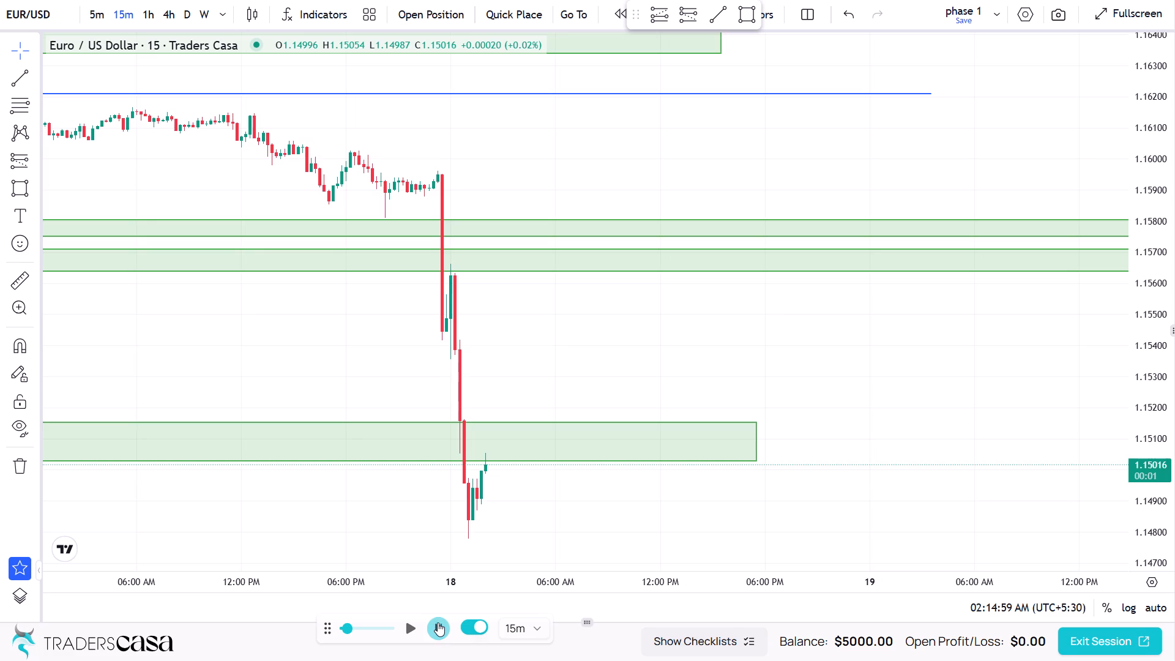
pyautogui.click(438, 622)
pyautogui.click(438, 622)
pyautogui.click(438, 622)
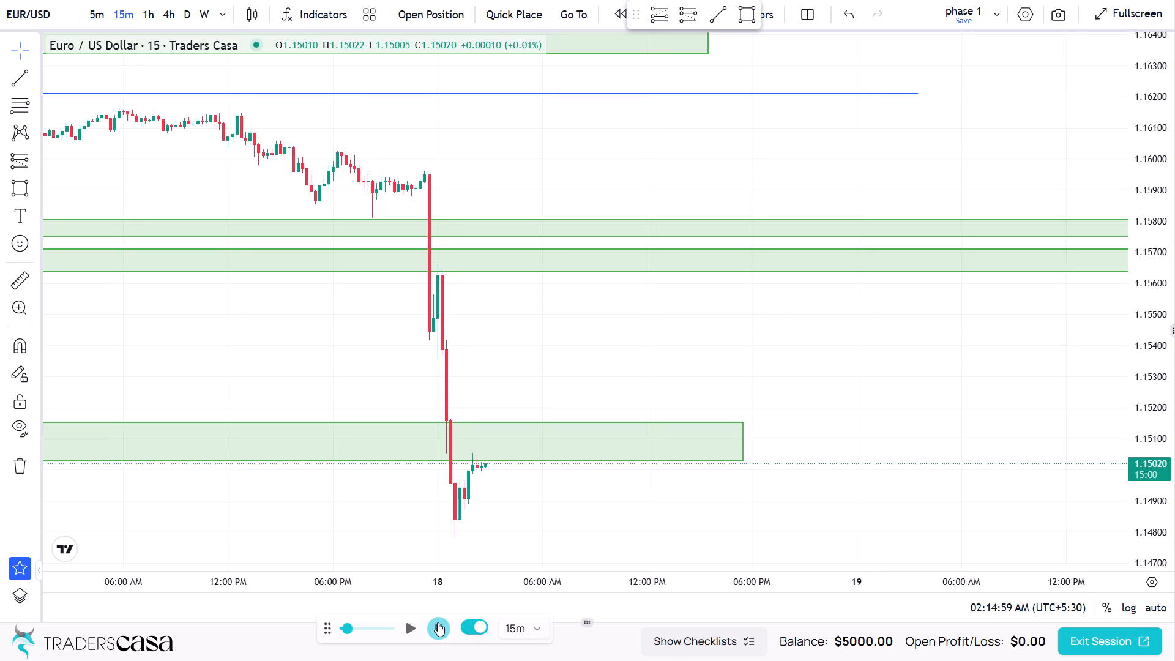
pyautogui.click(438, 622)
pyautogui.click(438, 622)
pyautogui.click(438, 622)
pyautogui.click(438, 622)
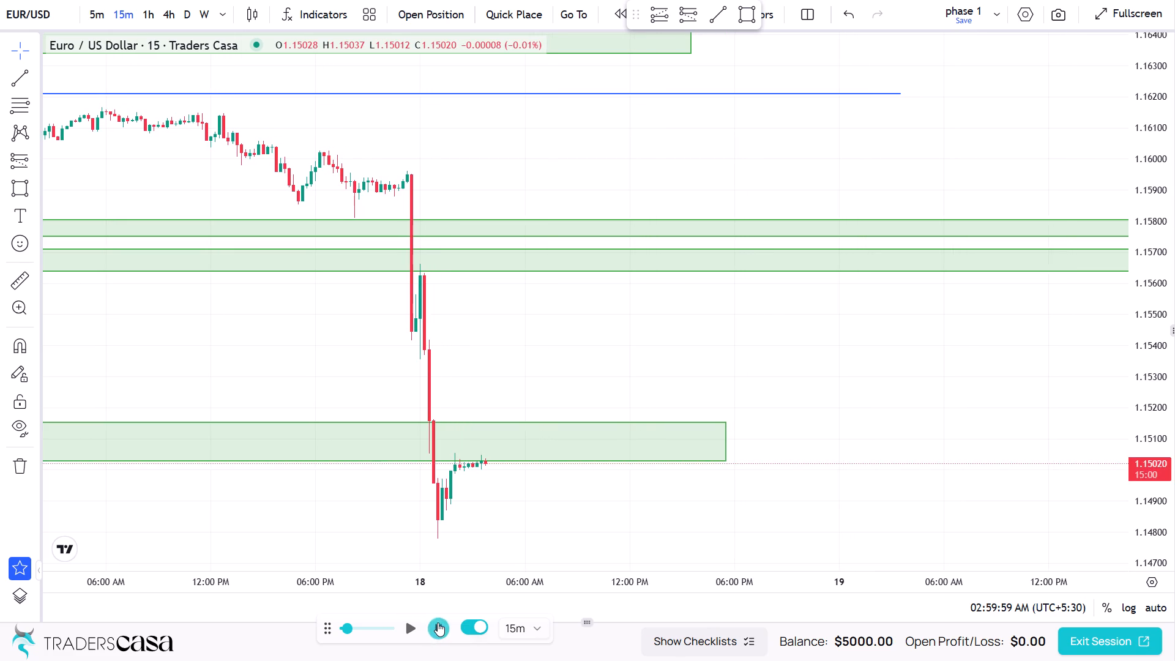
pyautogui.tripleClick(438, 622)
pyautogui.click(438, 622)
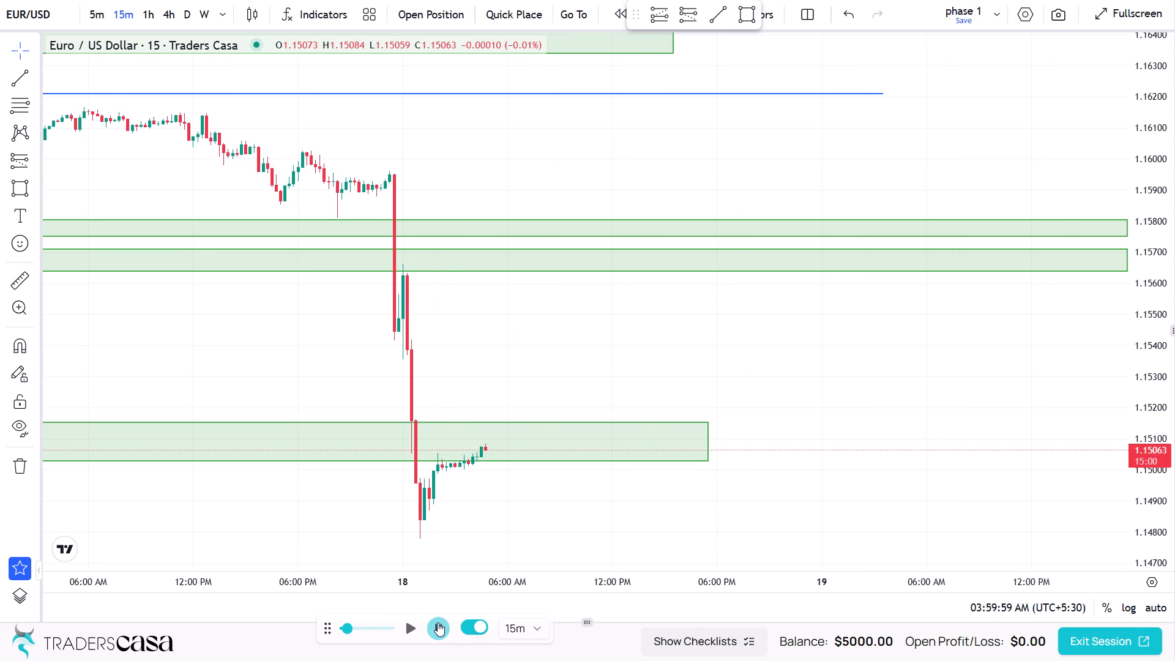
pyautogui.click(438, 622)
pyautogui.click(438, 622)
pyautogui.click(438, 622)
pyautogui.click(438, 622)
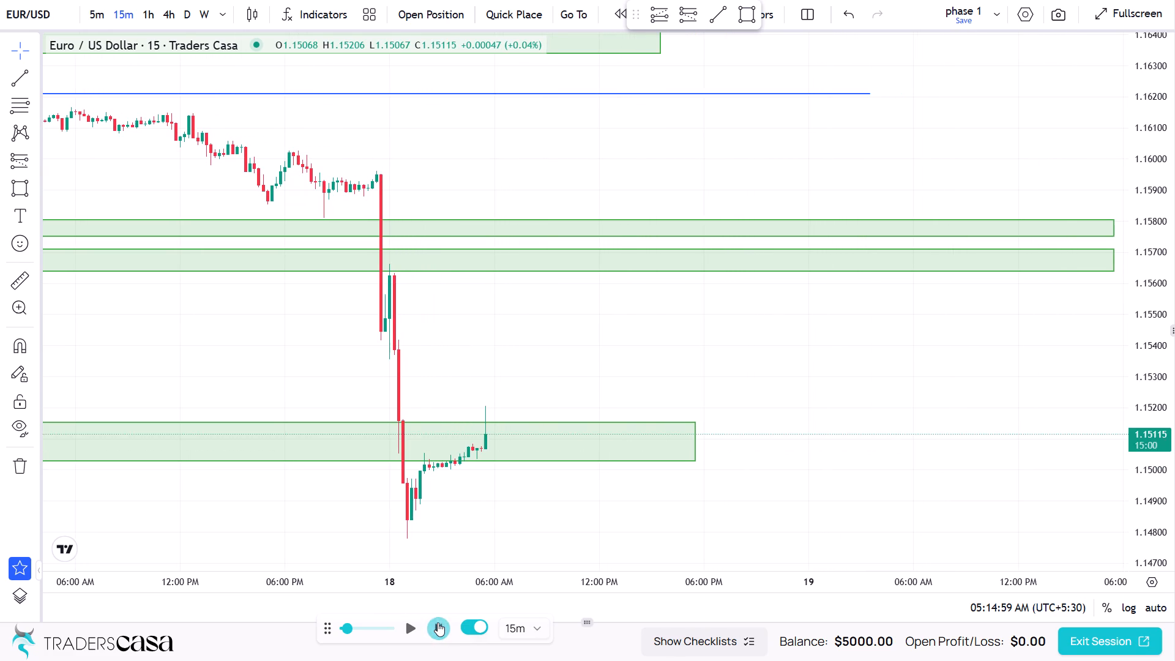
pyautogui.click(438, 622)
pyautogui.click(438, 622)
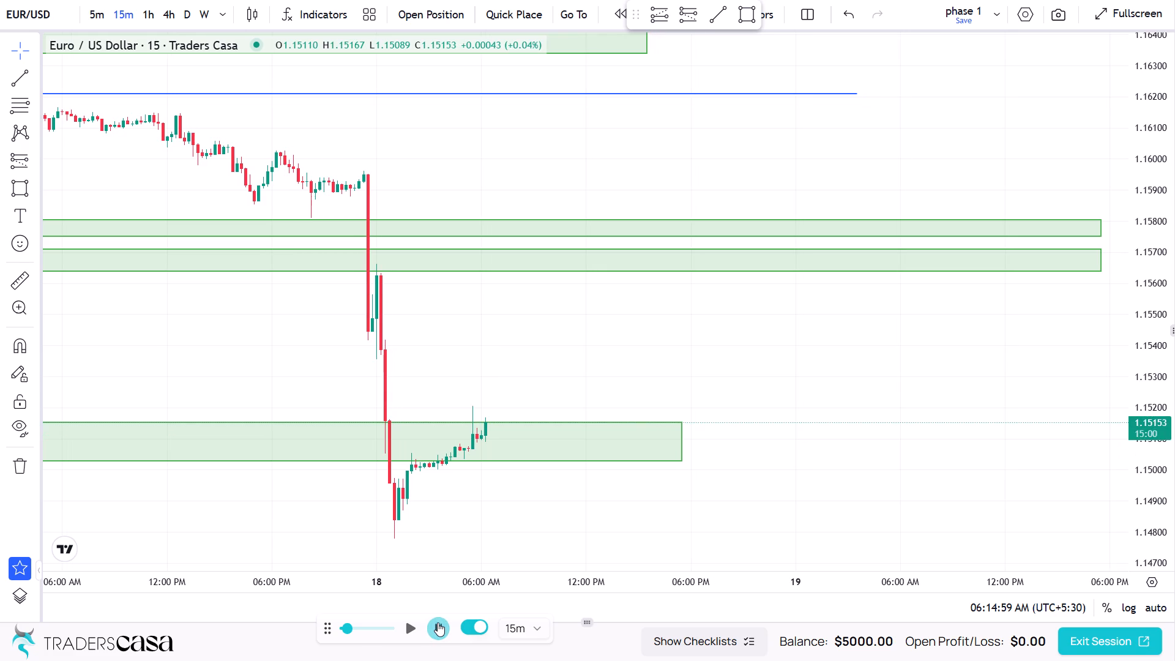
pyautogui.click(438, 622)
pyautogui.click(438, 622)
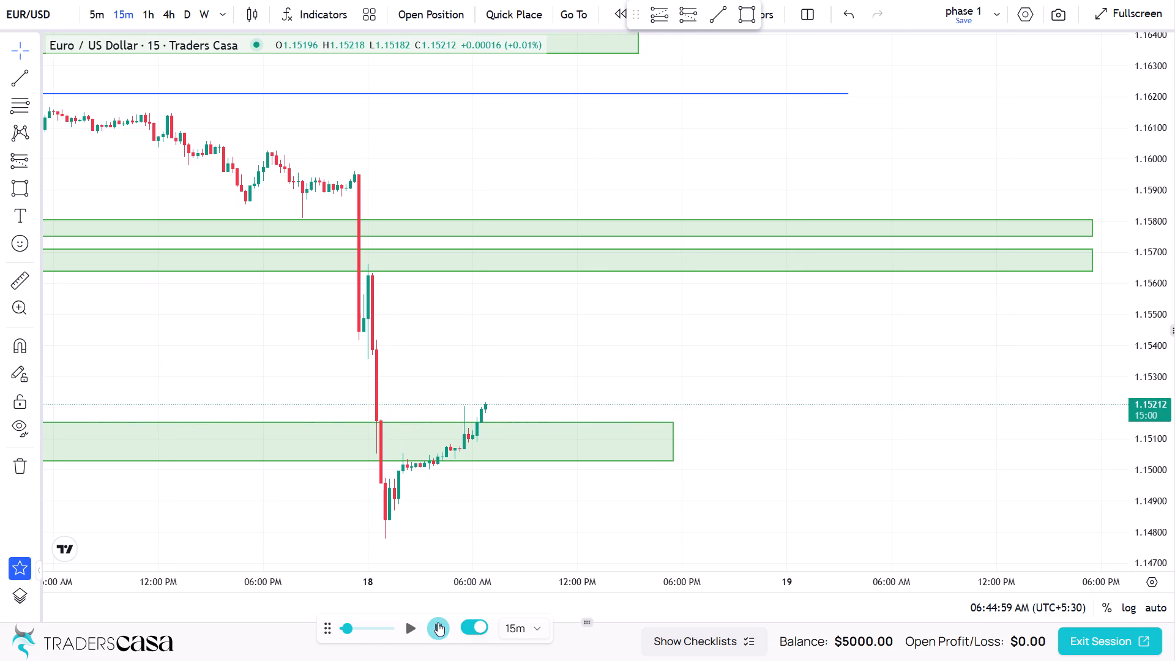
pyautogui.click(438, 622)
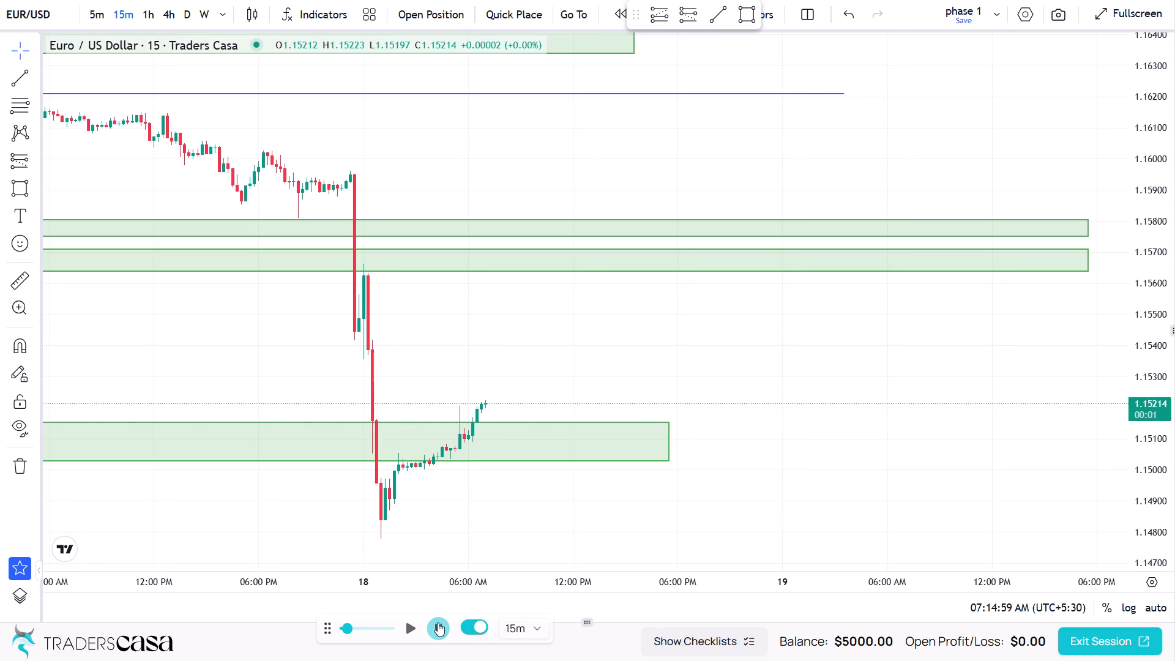
# Advance the replay in 15-minute candles to 12:44:59 PM on 18 June.
pyautogui.doubleClick(438, 622)
pyautogui.tripleClick(438, 622)
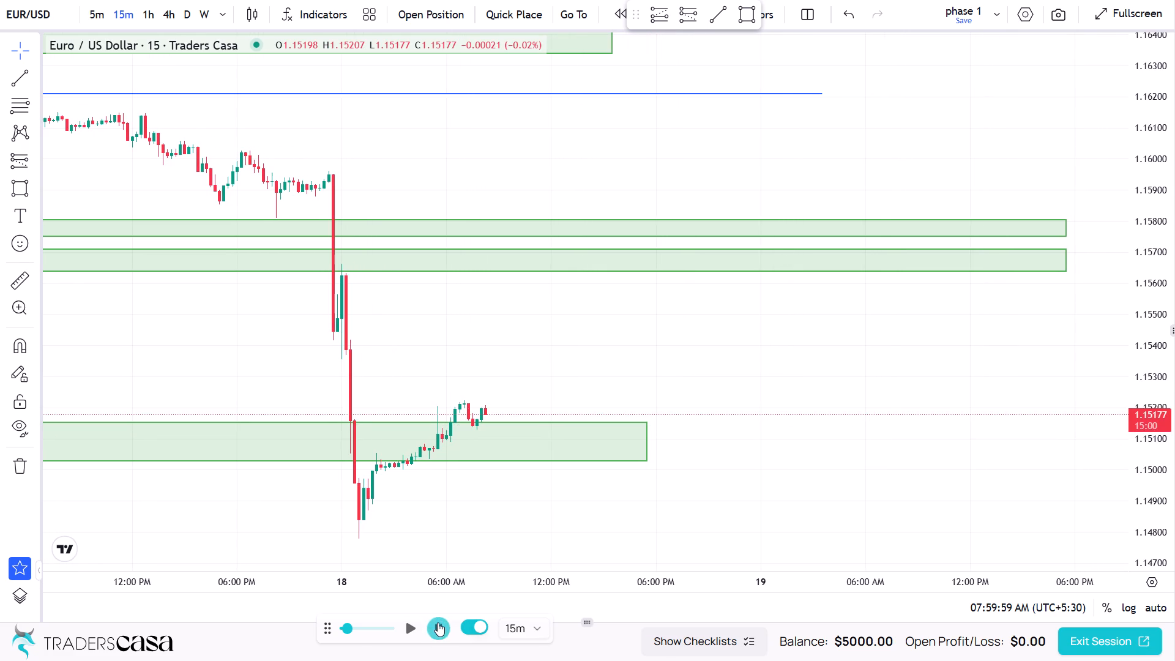
pyautogui.tripleClick(438, 622)
pyautogui.tripleClick(438, 622)
pyautogui.tripleClick(438, 622)
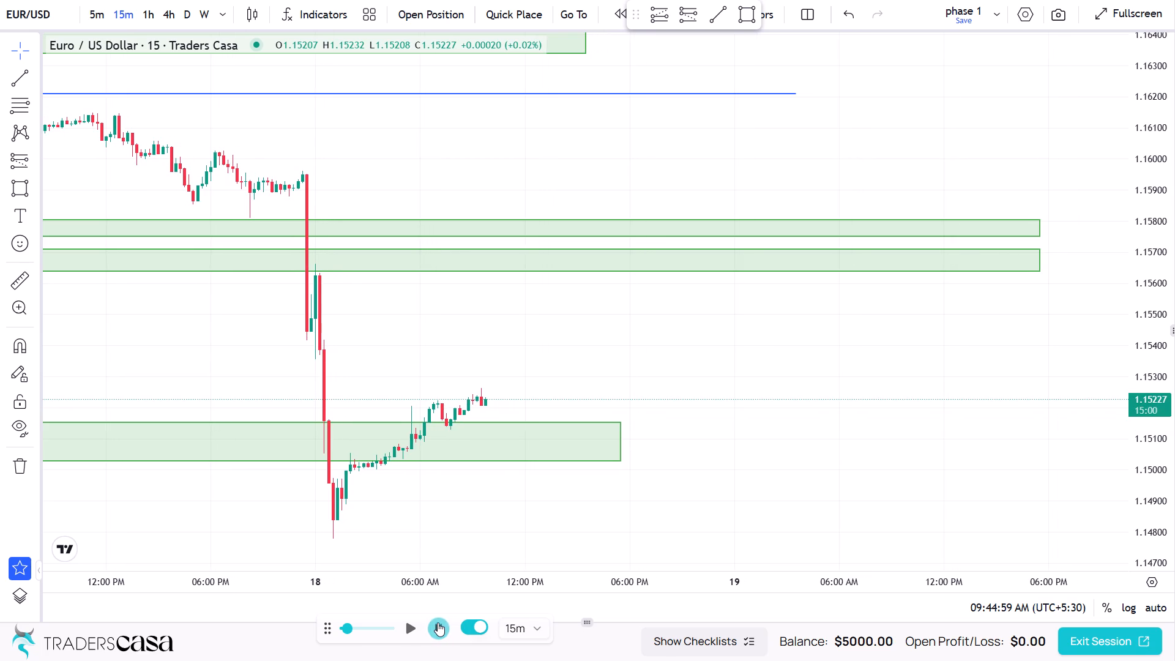
pyautogui.click(438, 622)
pyautogui.doubleClick(438, 622)
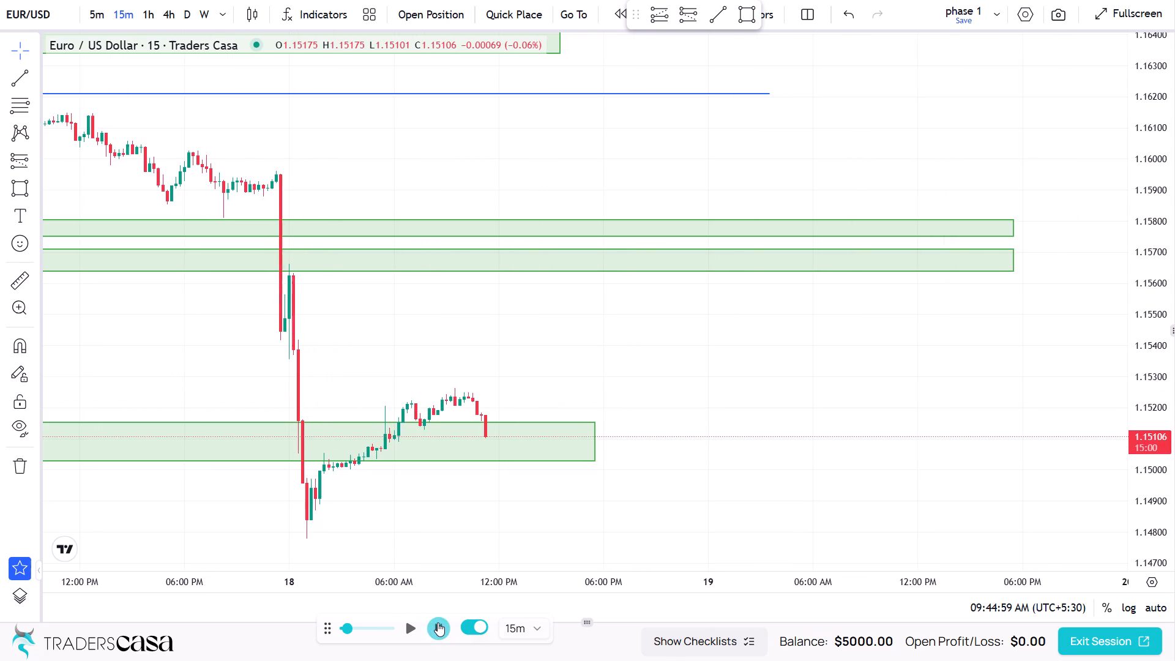
pyautogui.click(438, 622)
pyautogui.click(438, 622)
pyautogui.click(438, 622)
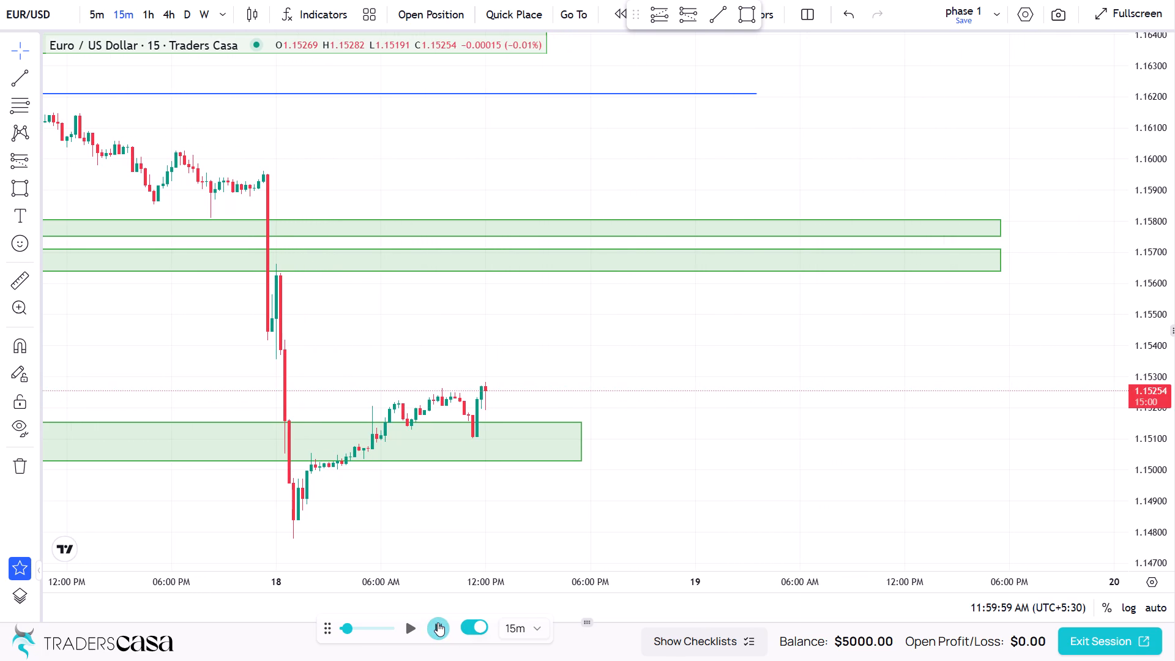
pyautogui.click(438, 622)
pyautogui.click(438, 622)
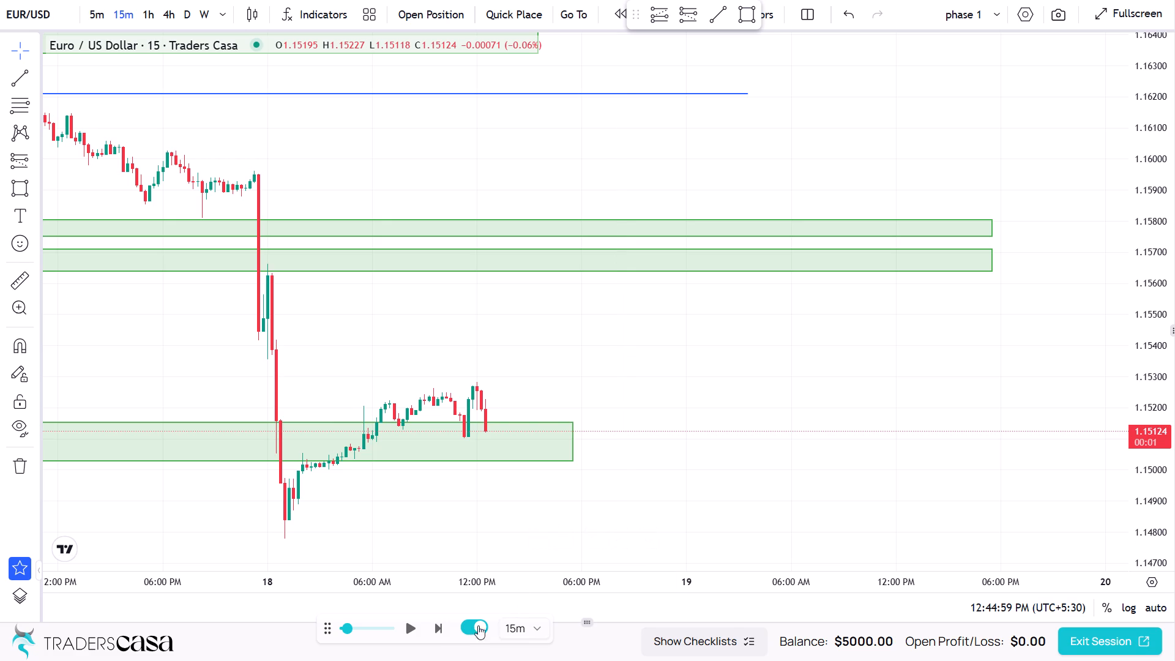
# Advance the replay in 15-minute candles to 03:29:59 PM on 18 June.
pyautogui.click(445, 629)
pyautogui.click(445, 629)
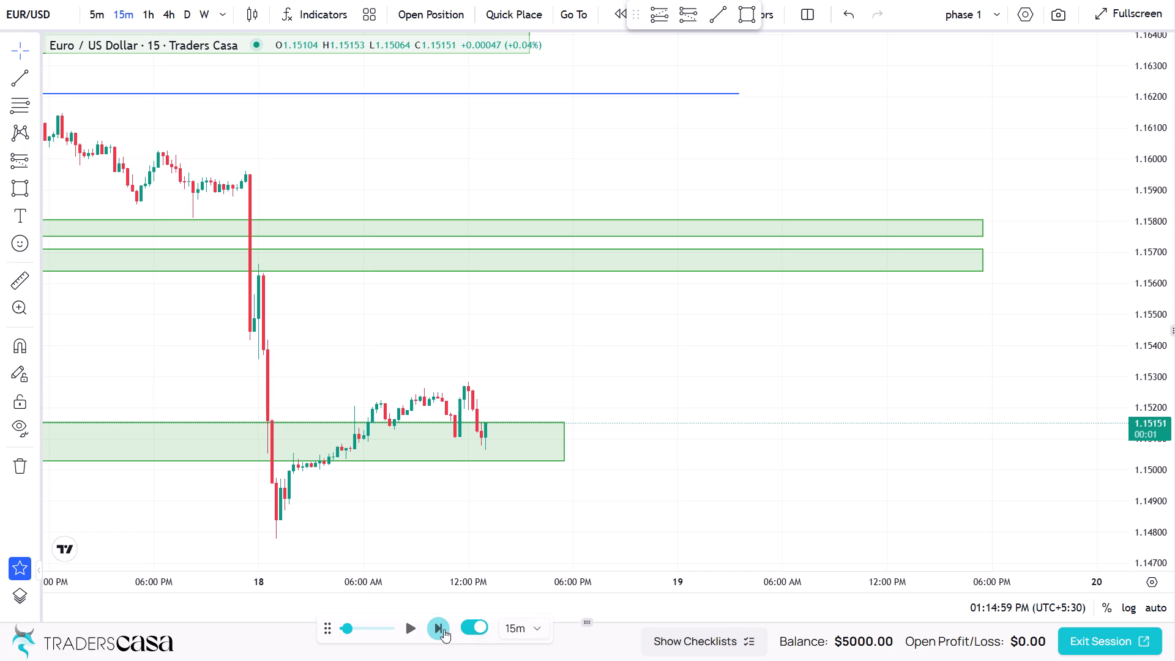
pyautogui.tripleClick(444, 628)
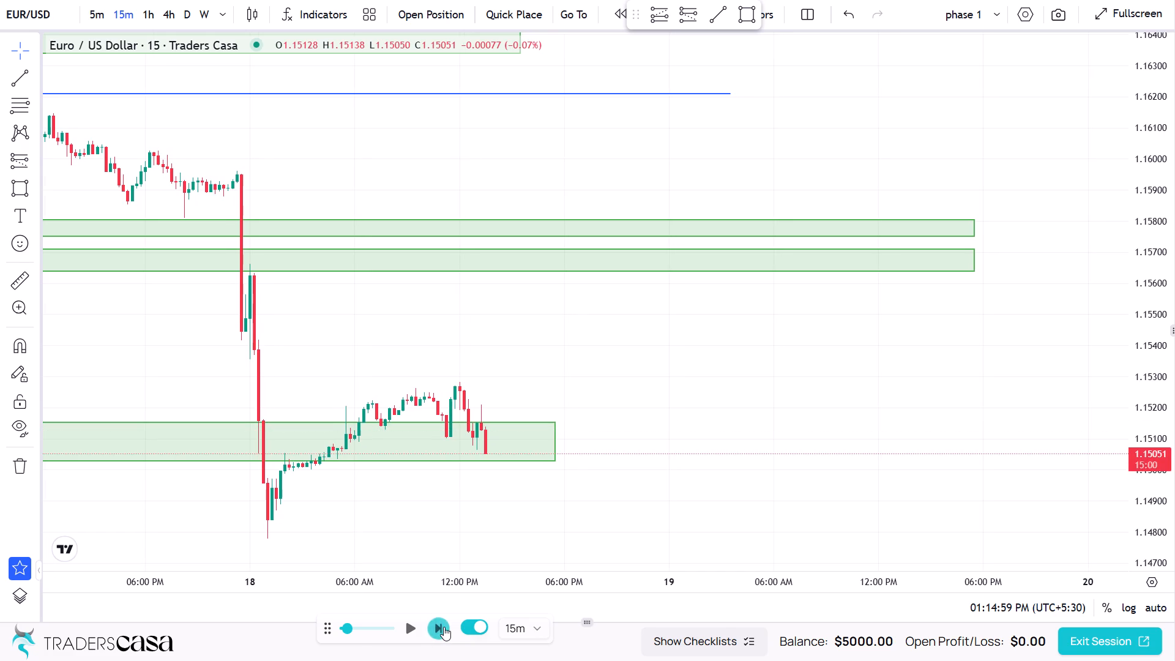
pyautogui.doubleClick(444, 627)
pyautogui.click(444, 627)
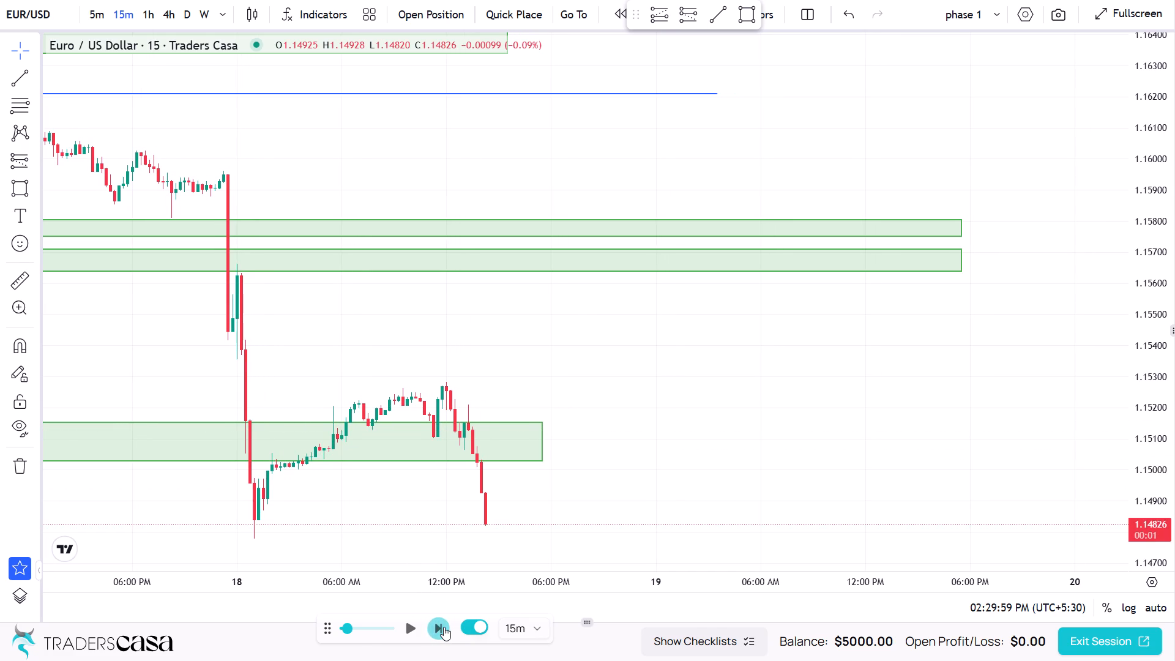
pyautogui.doubleClick(444, 627)
pyautogui.click(444, 627)
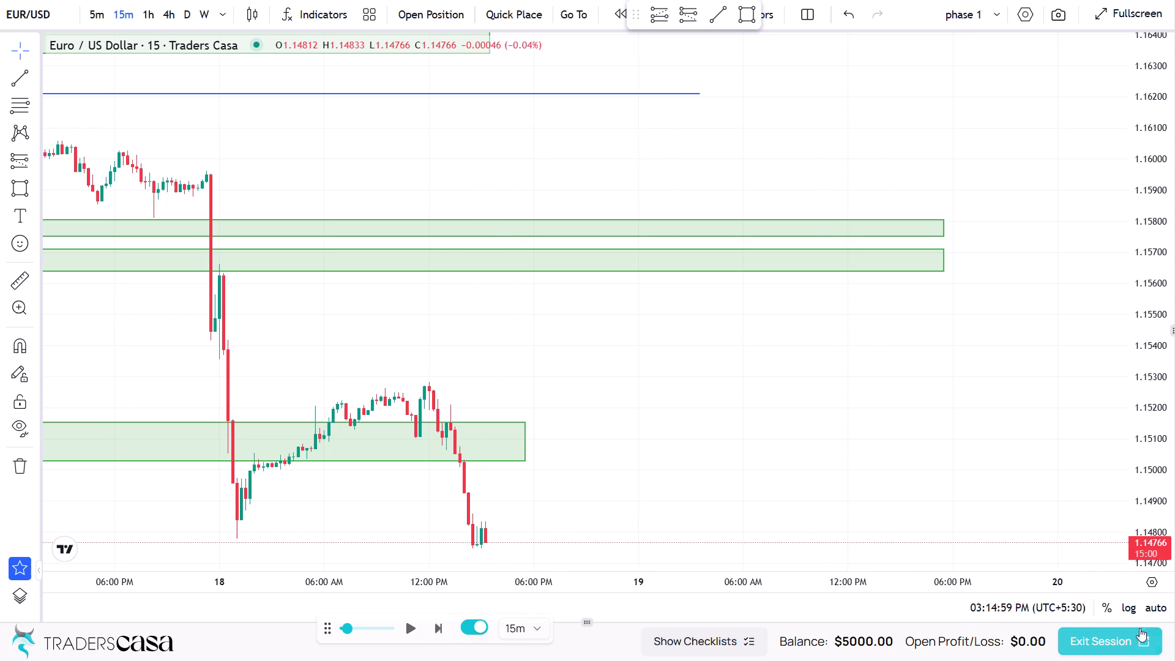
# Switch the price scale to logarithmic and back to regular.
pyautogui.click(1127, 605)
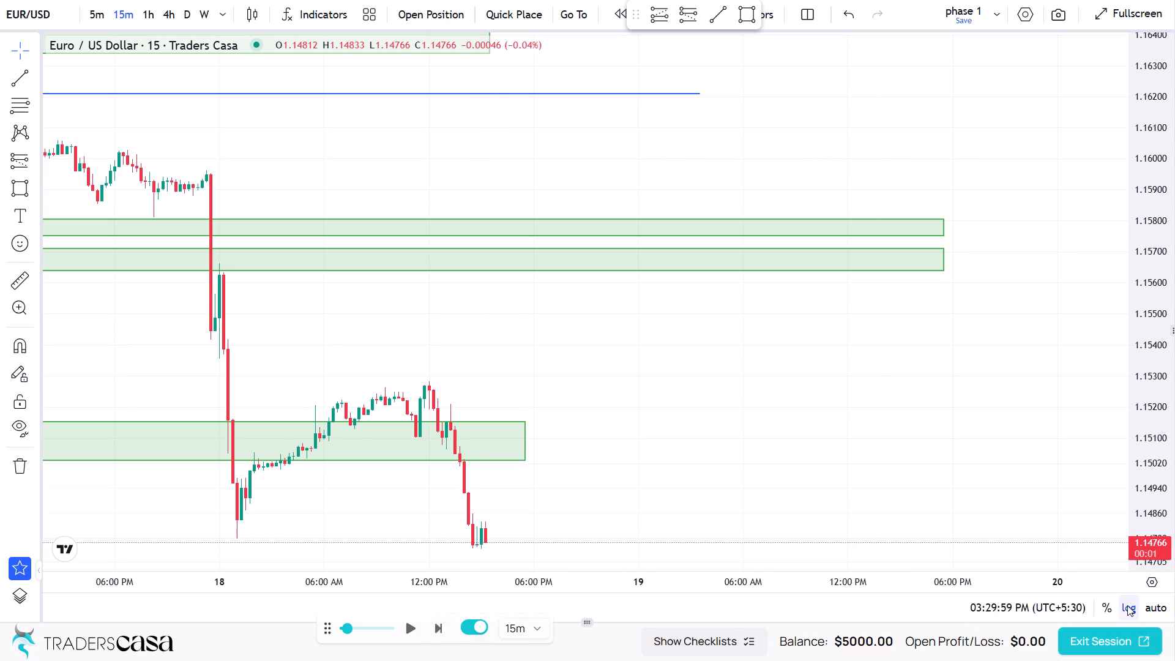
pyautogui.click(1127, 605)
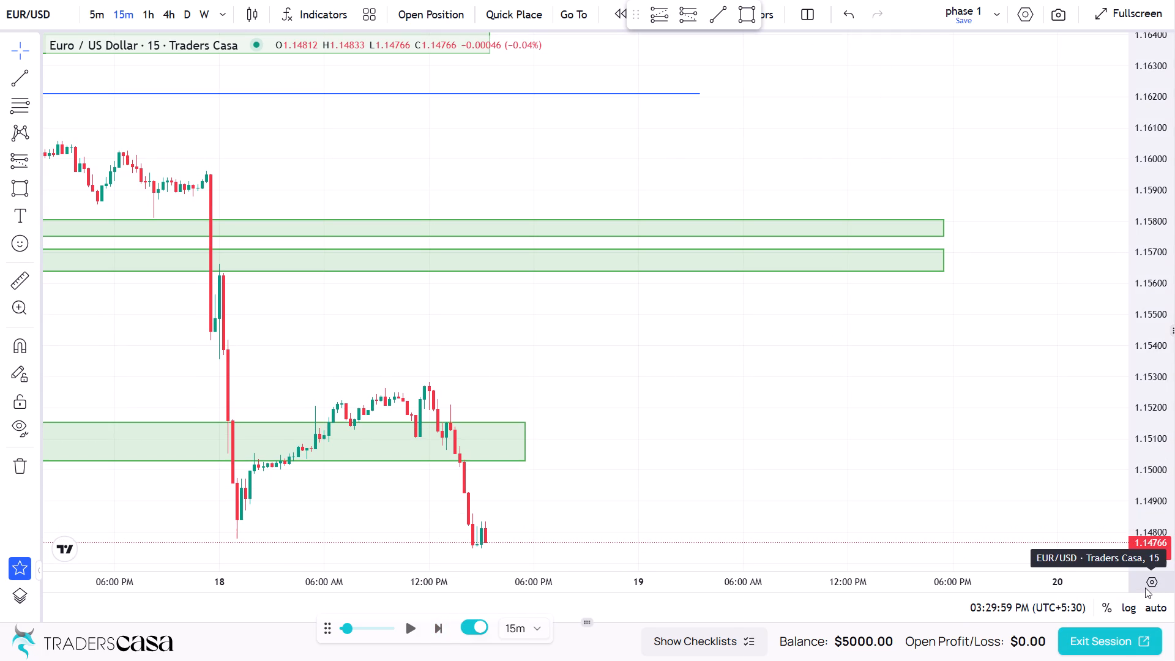
# Review the chart's scales and lines settings and its symbol settings, including the precision options, without changing them.
pyautogui.click(1146, 578)
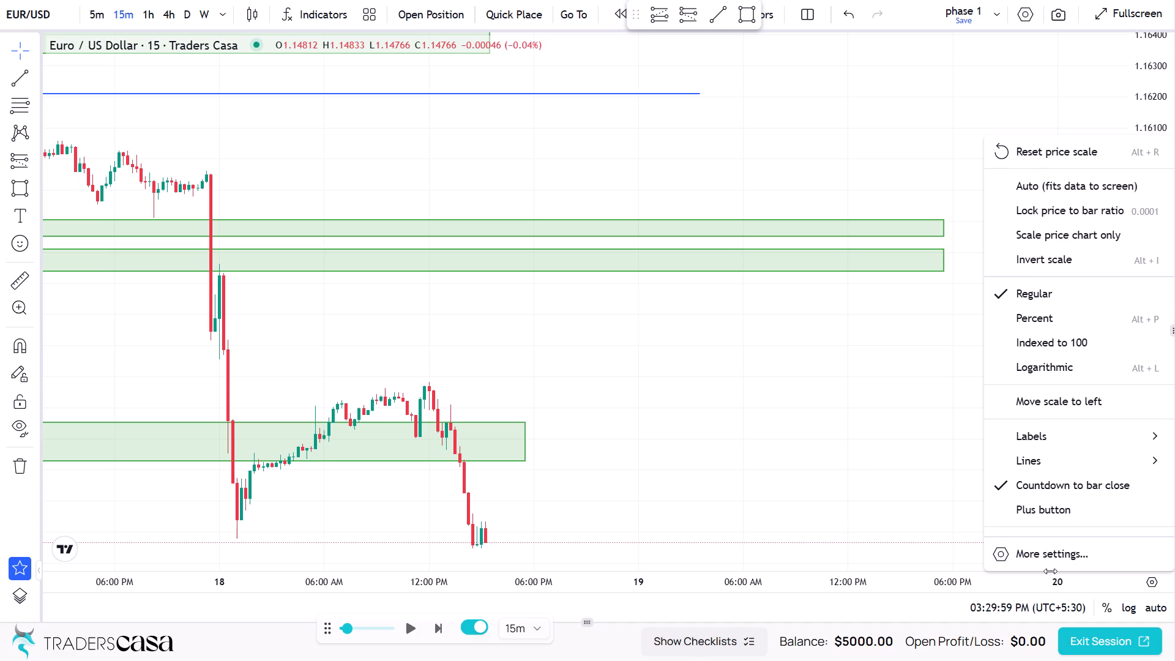
pyautogui.click(1052, 548)
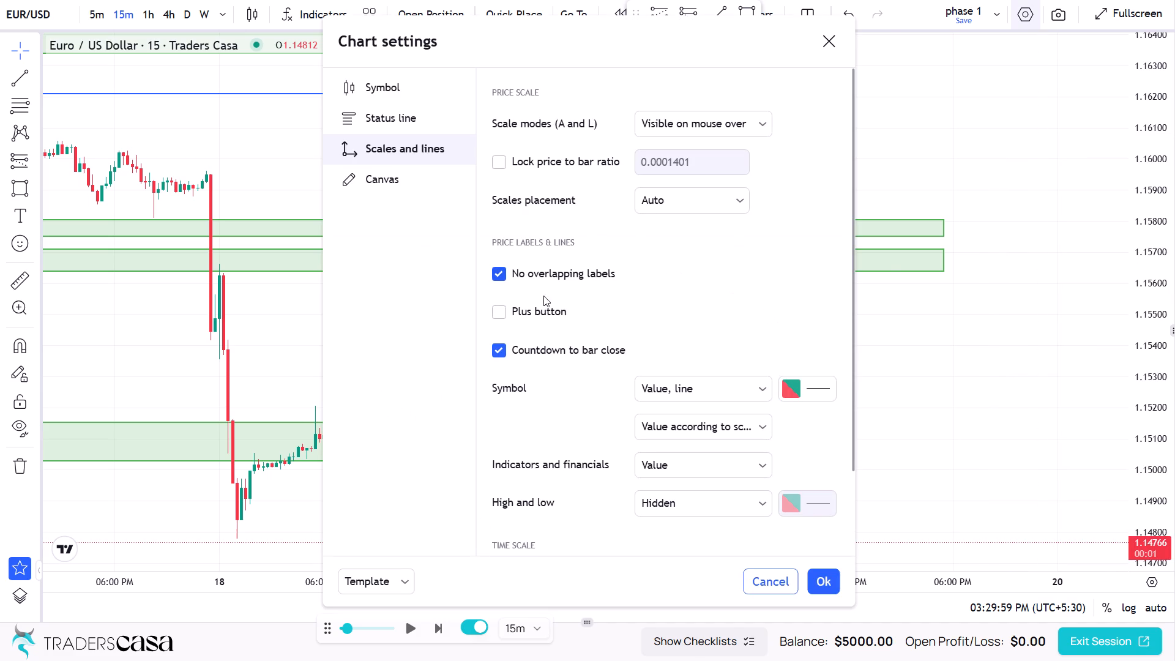
pyautogui.scroll(-11, 541, 318)
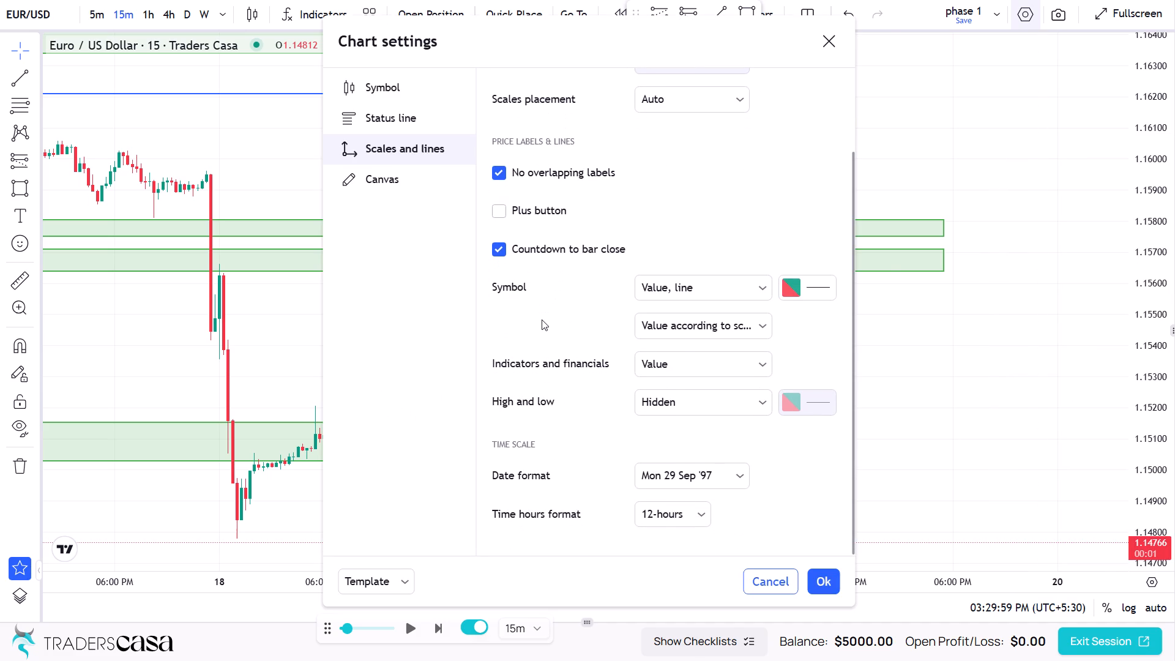
pyautogui.scroll(8, 542, 319)
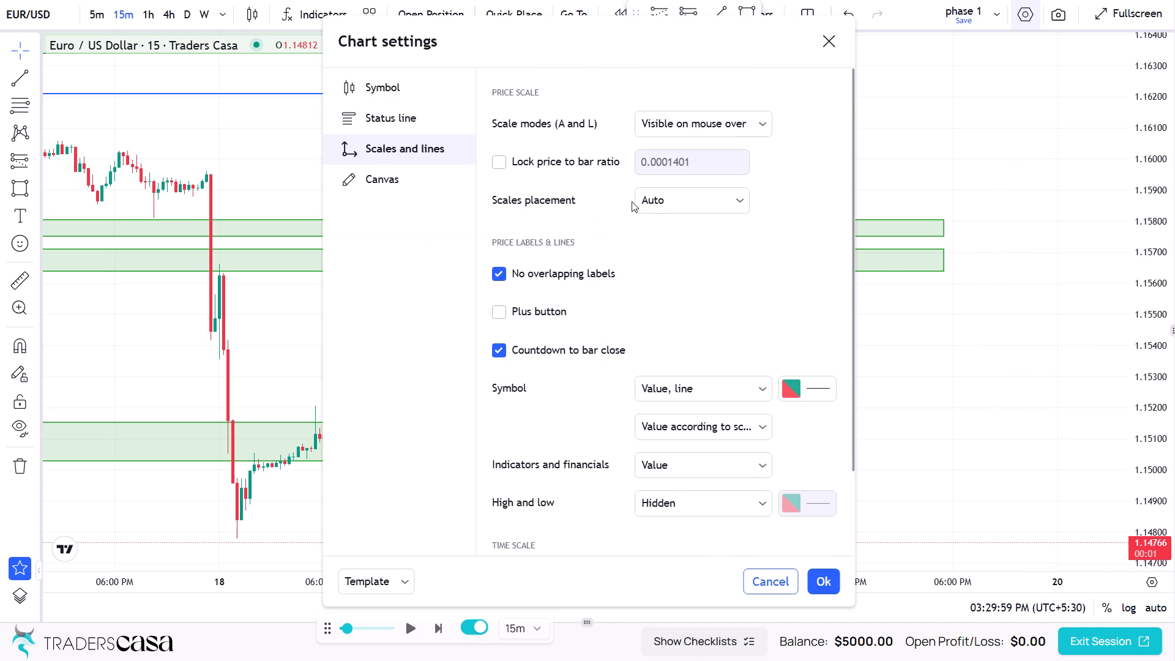
pyautogui.click(437, 113)
pyautogui.click(420, 88)
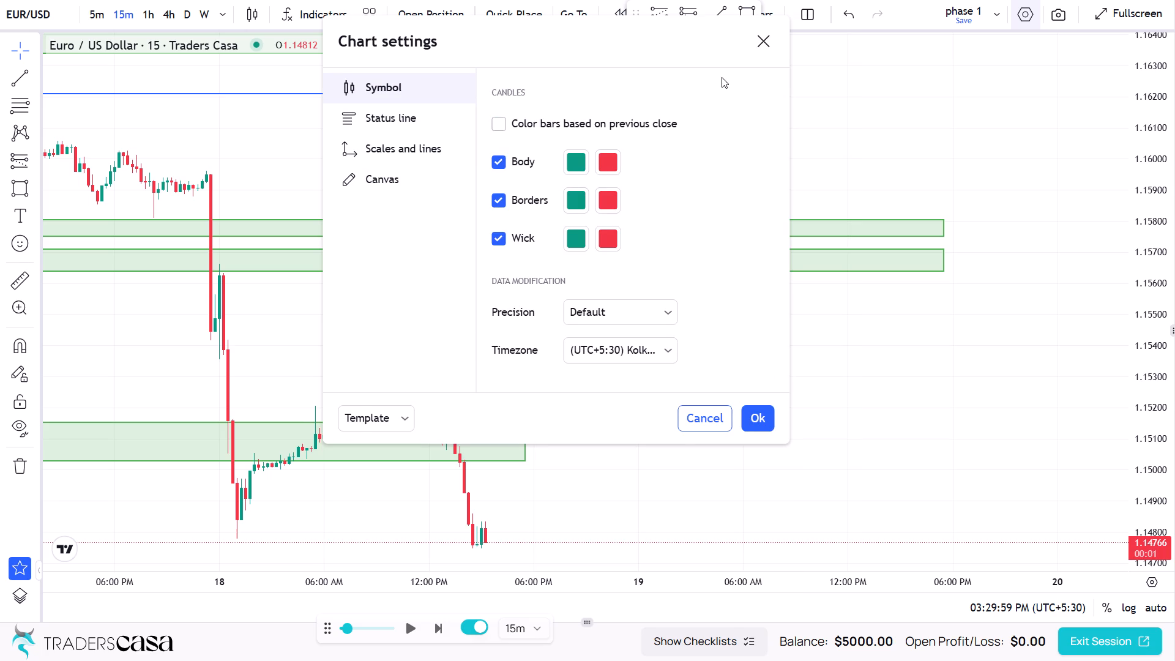
pyautogui.click(643, 315)
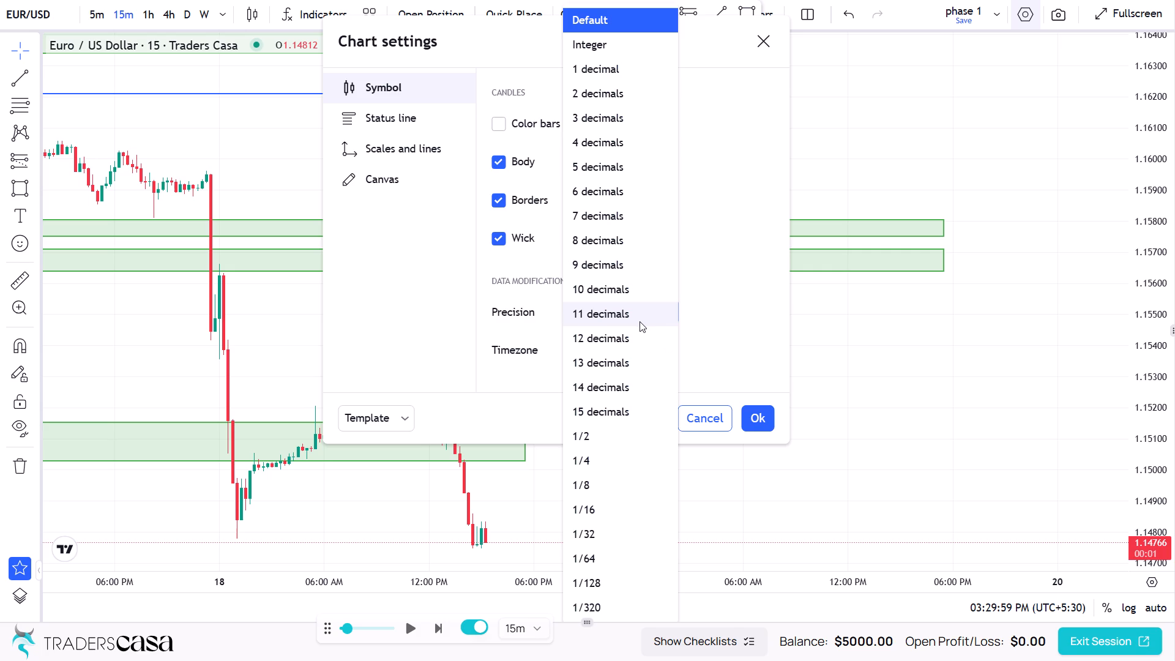
pyautogui.click(766, 253)
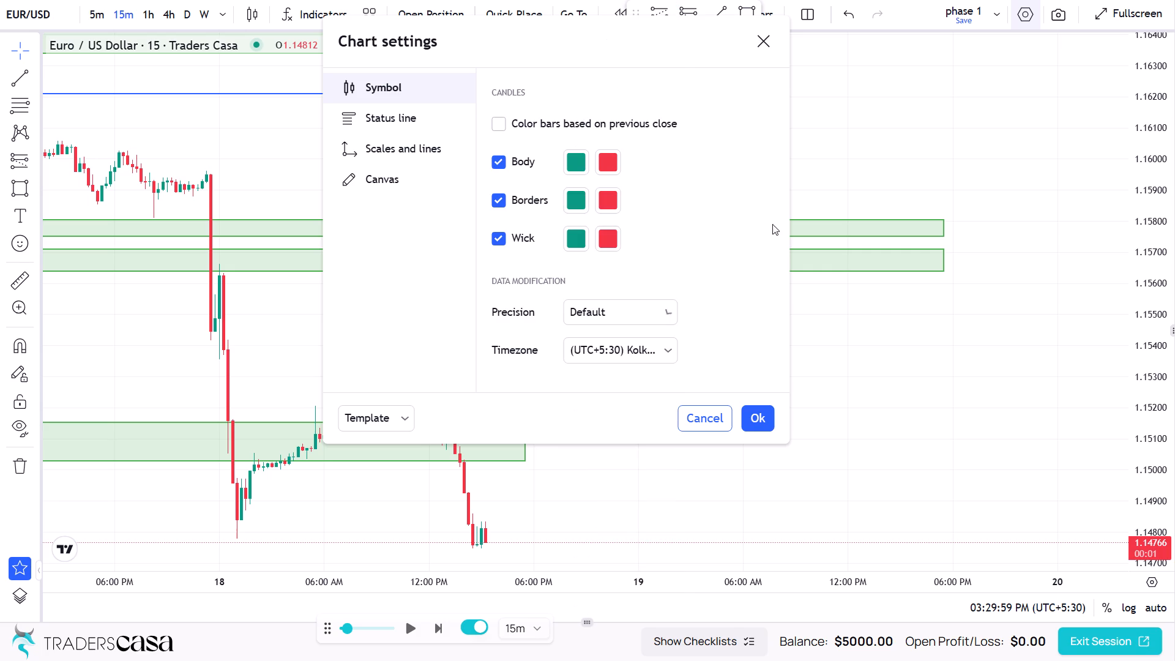
pyautogui.click(753, 45)
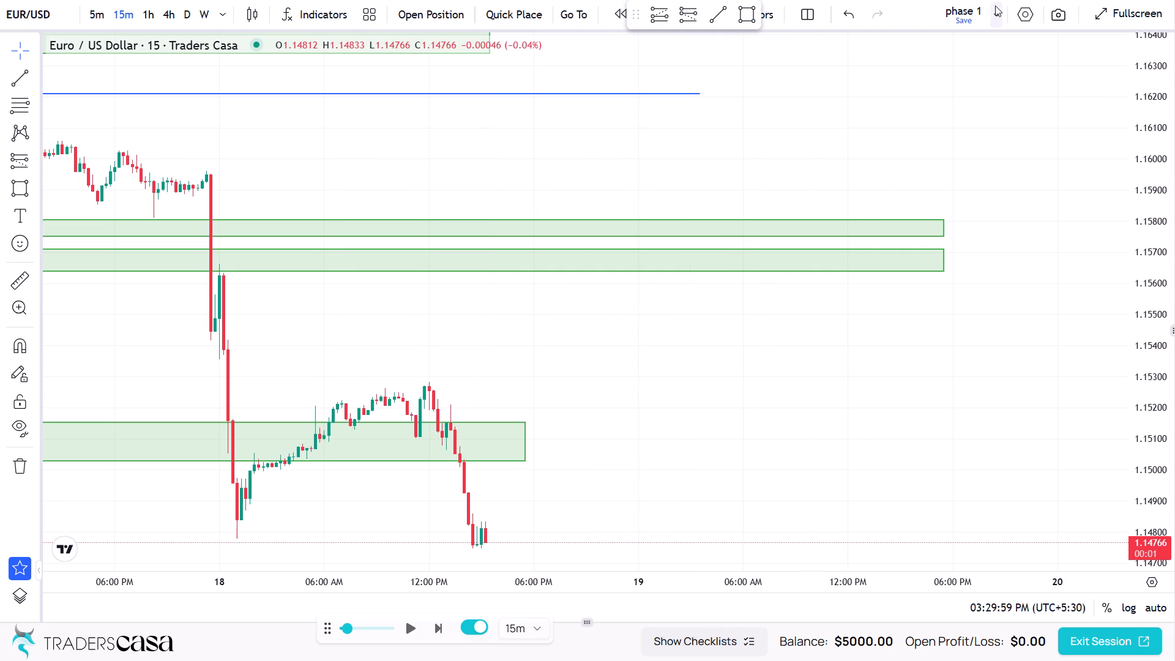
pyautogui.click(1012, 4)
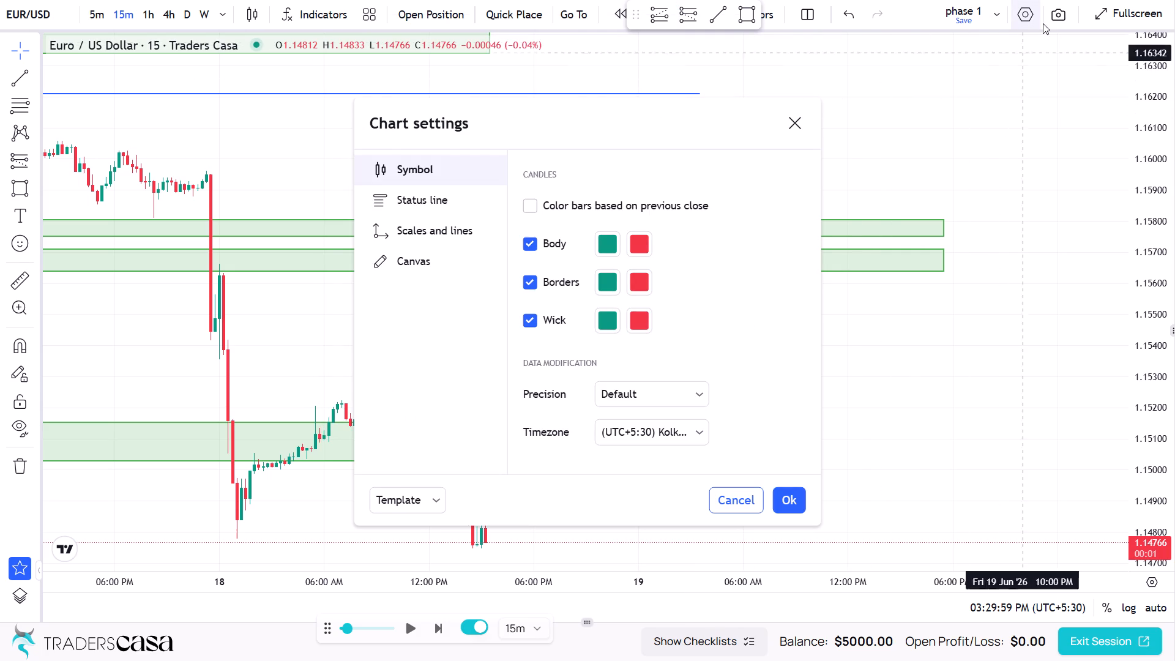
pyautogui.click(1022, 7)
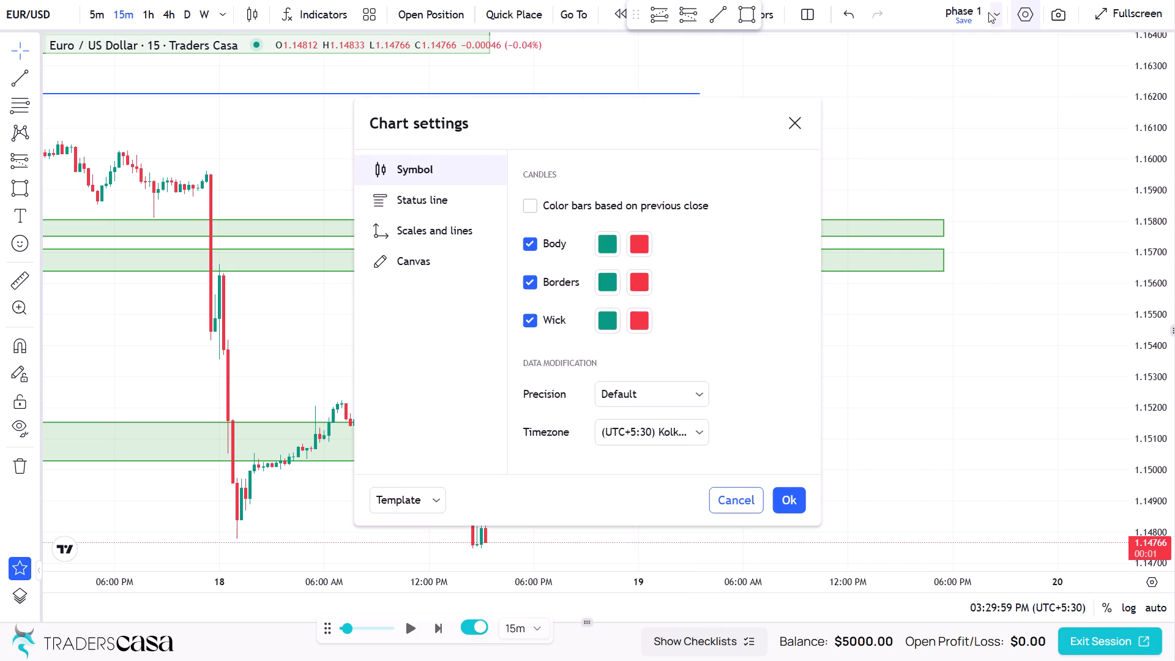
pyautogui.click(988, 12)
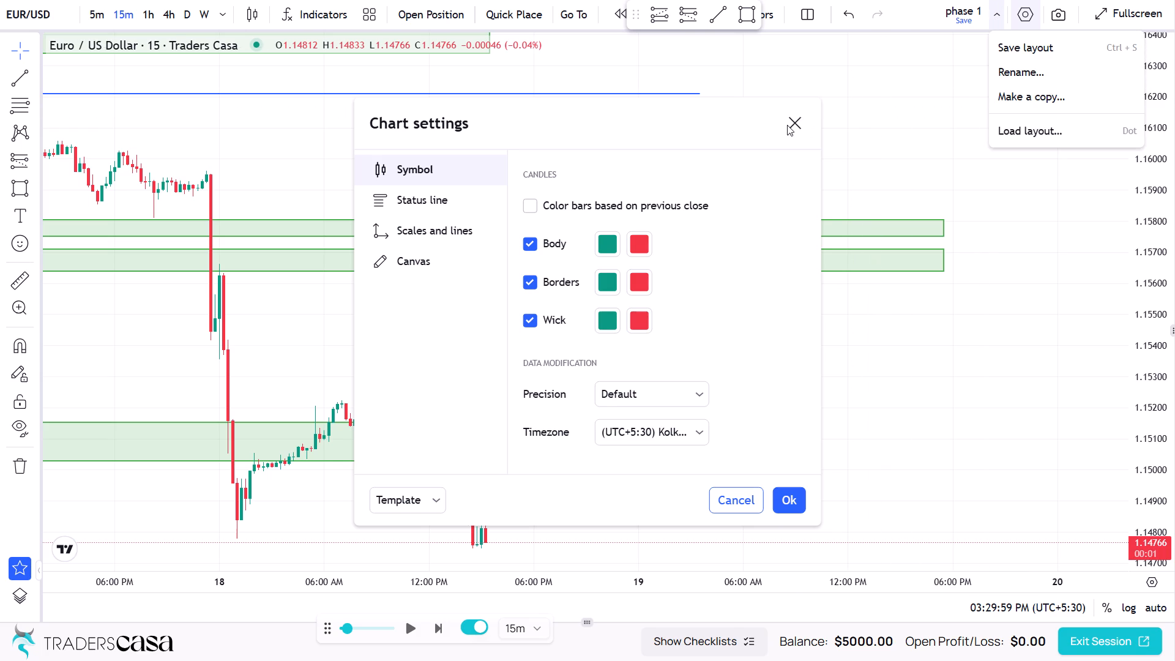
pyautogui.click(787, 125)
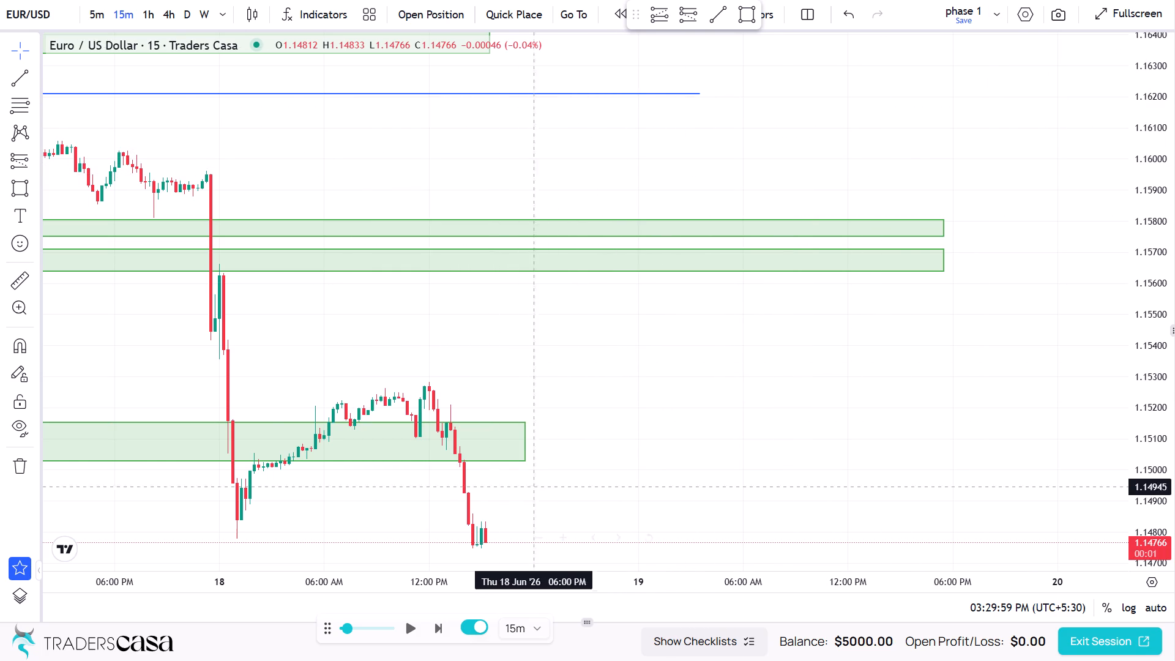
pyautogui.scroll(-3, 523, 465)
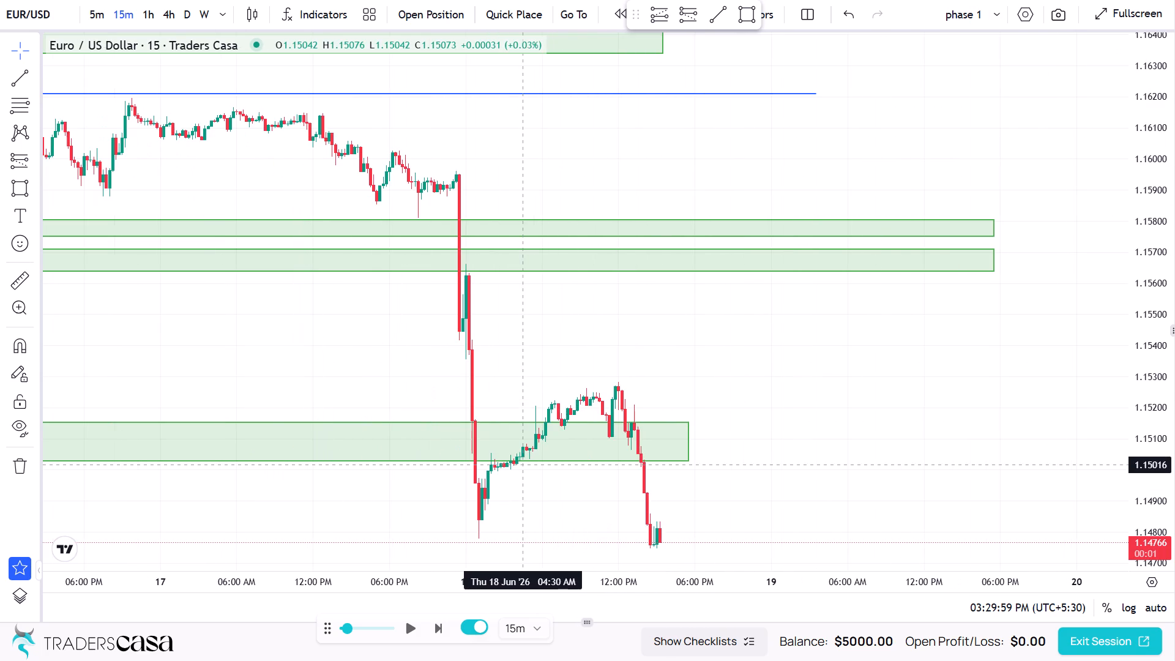